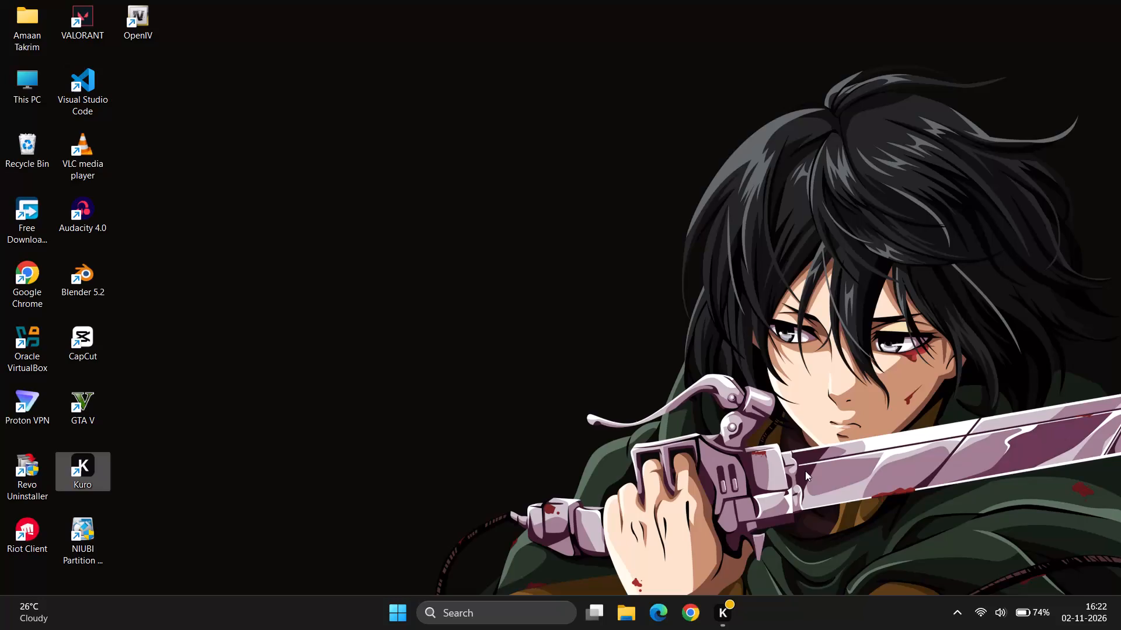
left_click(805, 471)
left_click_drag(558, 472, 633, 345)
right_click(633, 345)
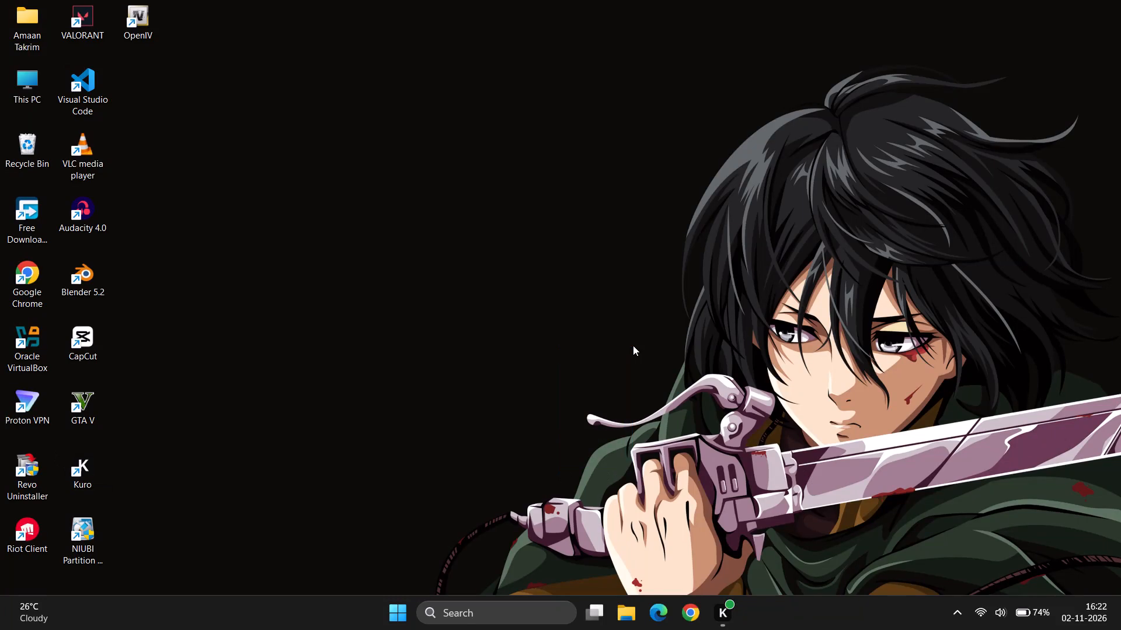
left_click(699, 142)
Launch Proton VPN from the desktop and bring up its window from its background icon.
double_click(35, 404)
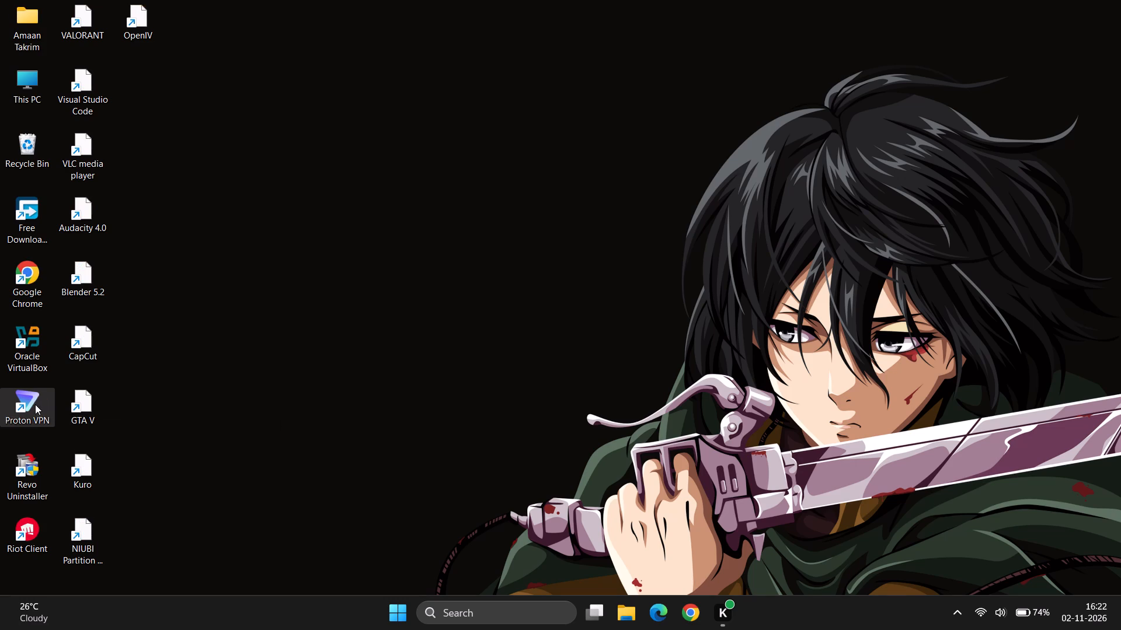
left_click_drag(252, 359, 319, 310)
right_click(319, 310)
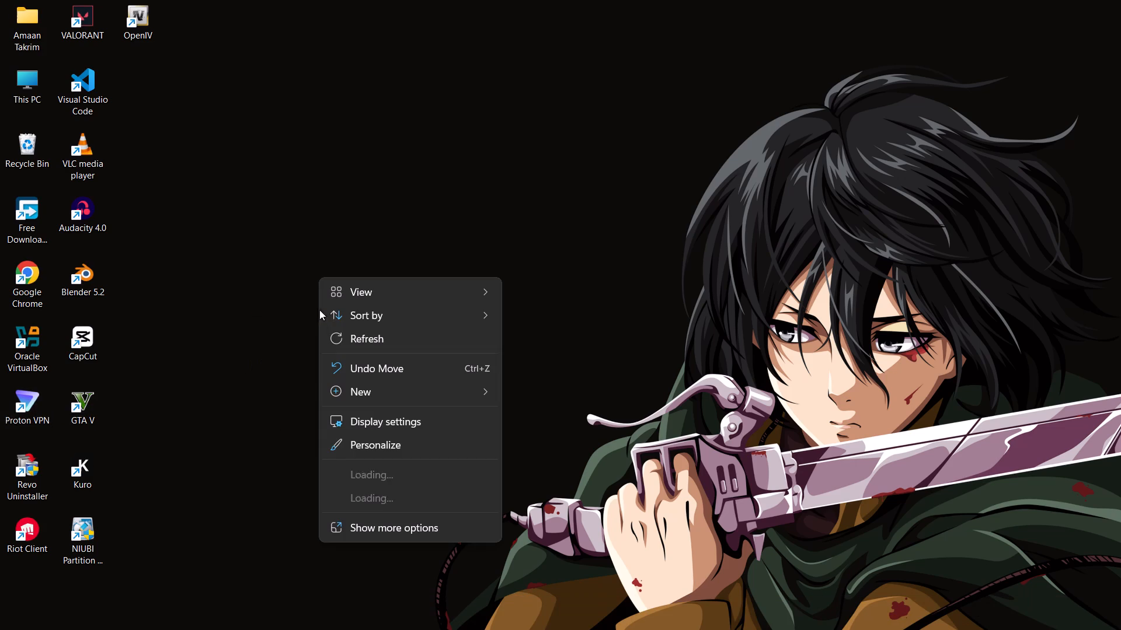
left_click(342, 344)
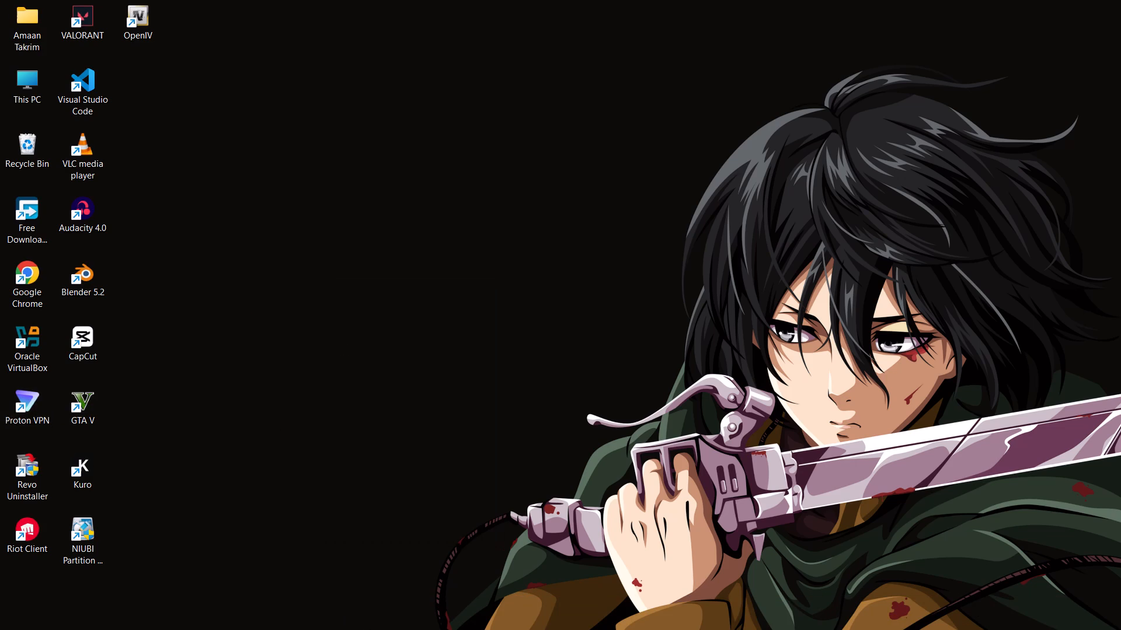
left_click(370, 629)
left_click(378, 370)
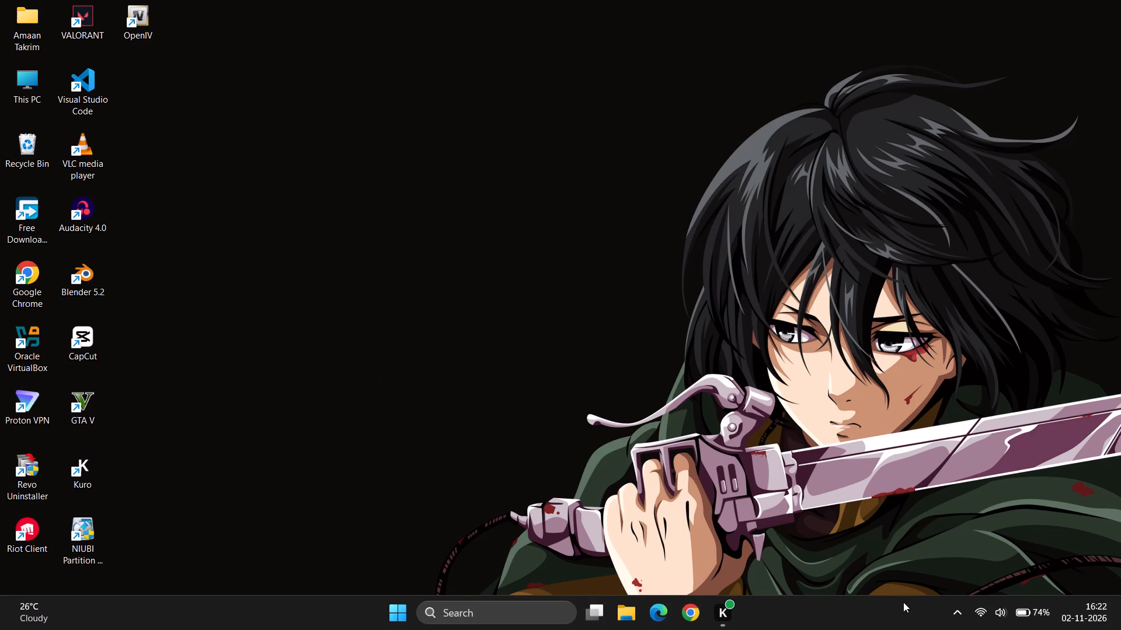
left_click(945, 611)
left_click(949, 613)
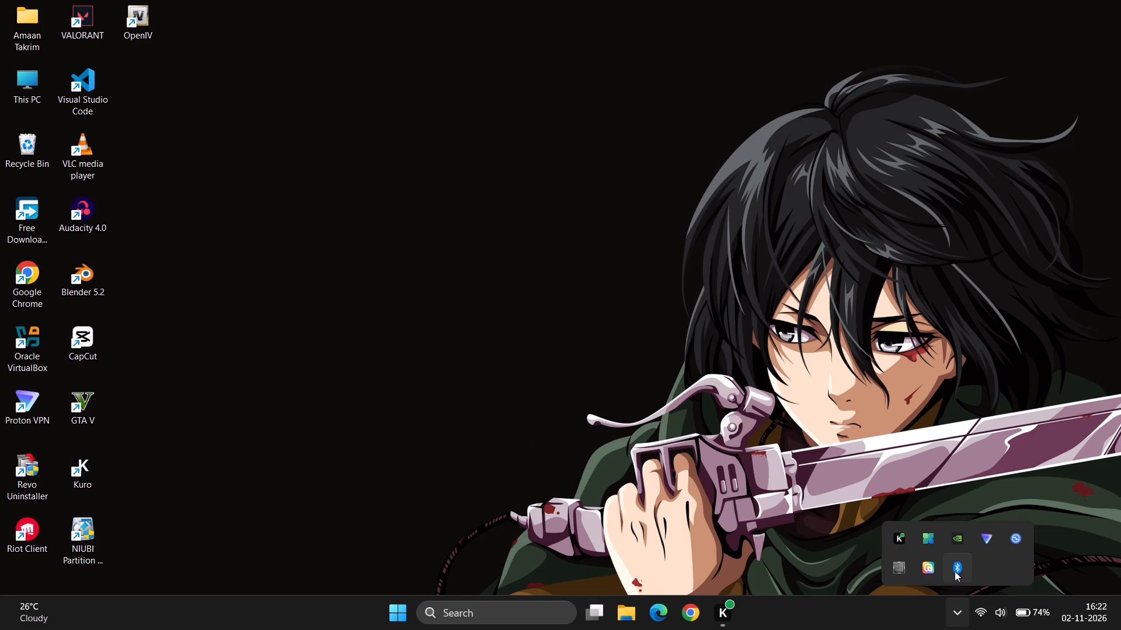
left_click(983, 538)
left_click(983, 538)
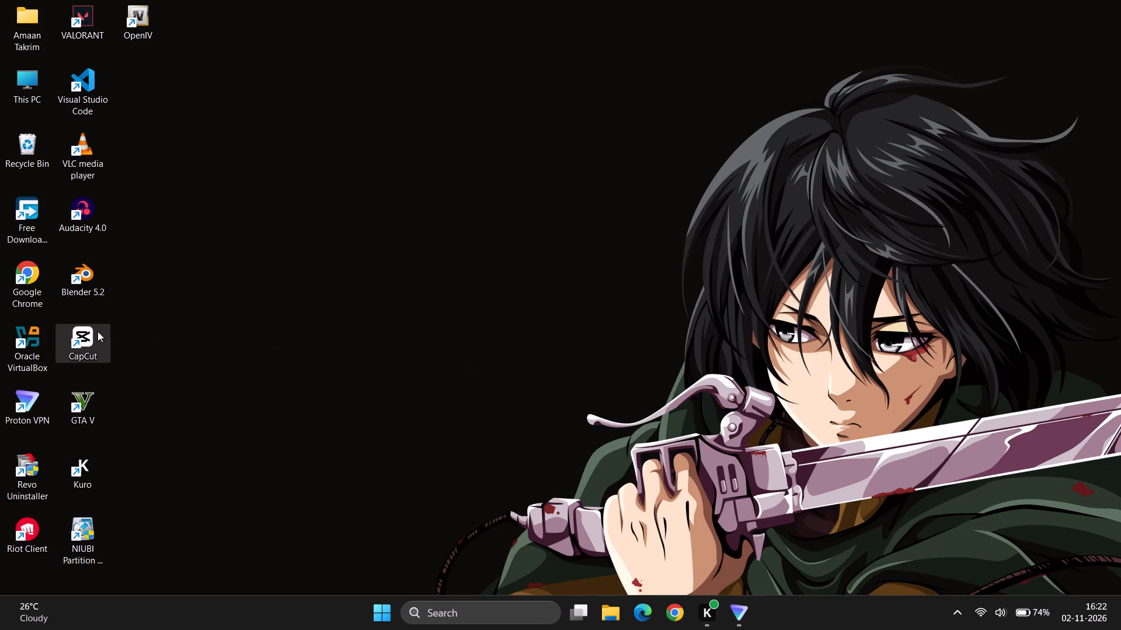
Launch CapCut from the desktop and create a new video project.
double_click(93, 330)
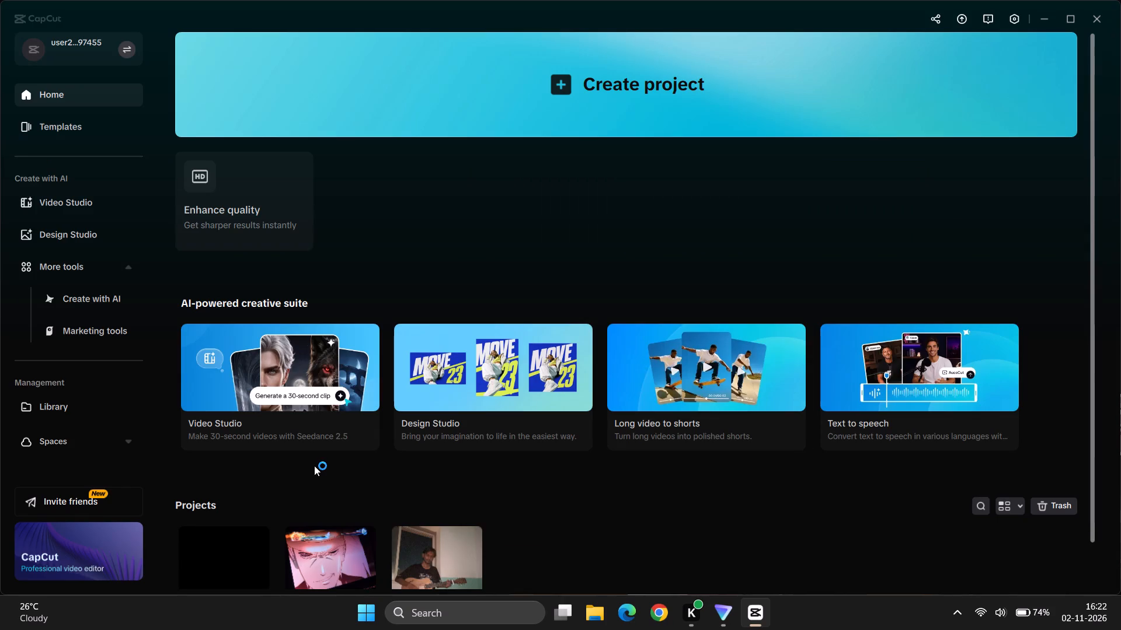
scroll(314, 466, "down", 2)
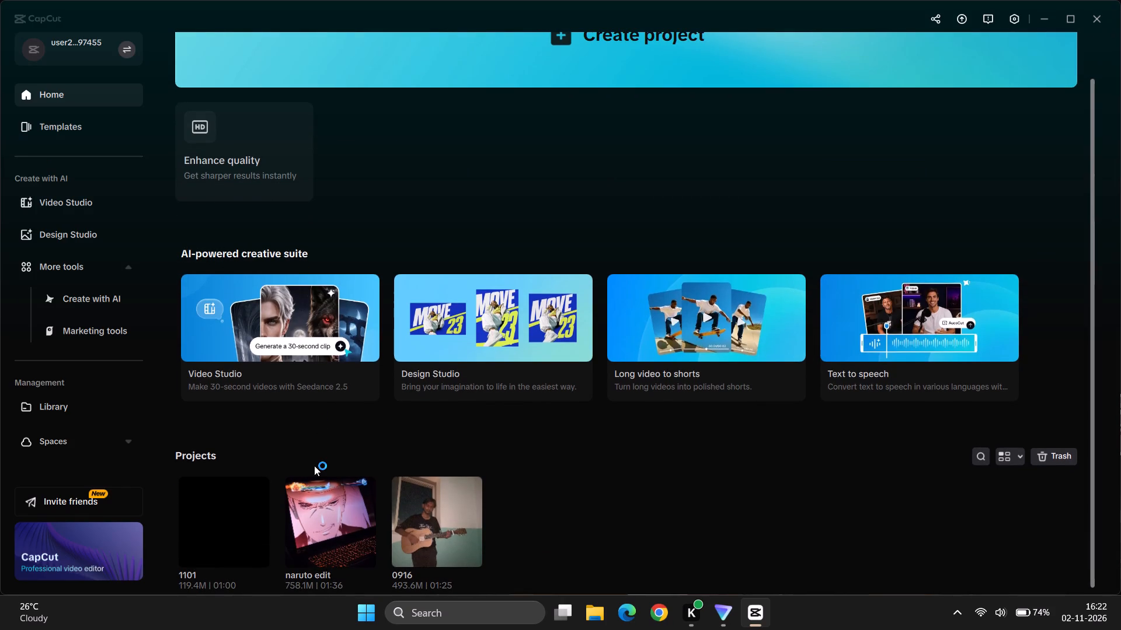
scroll(314, 466, "up", 2)
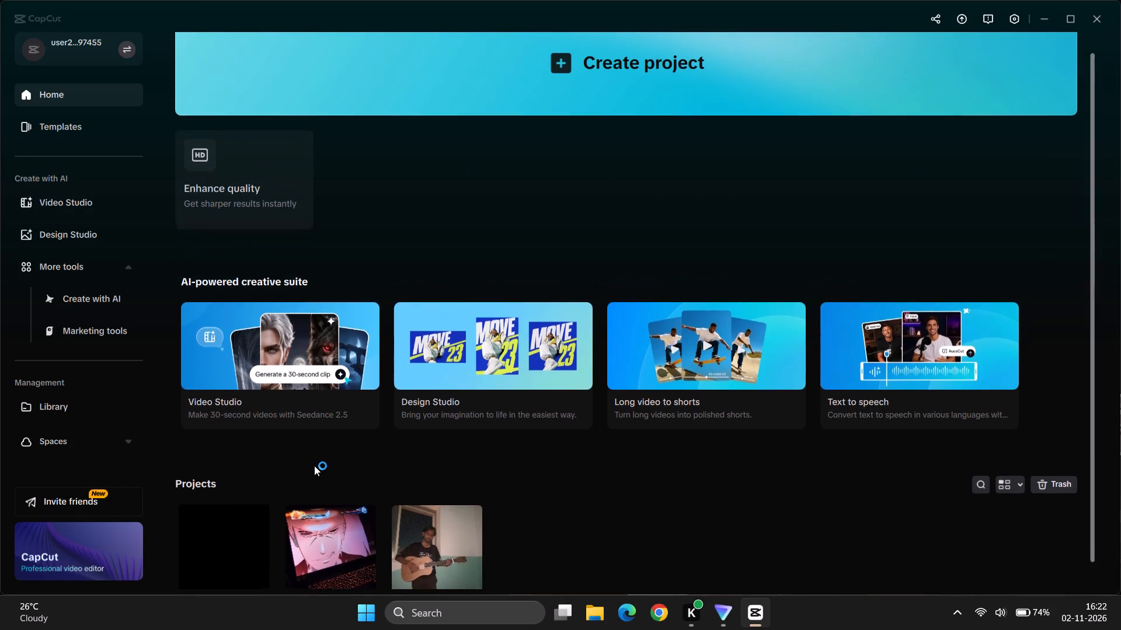
scroll(314, 466, "up", 1)
left_click(547, 49)
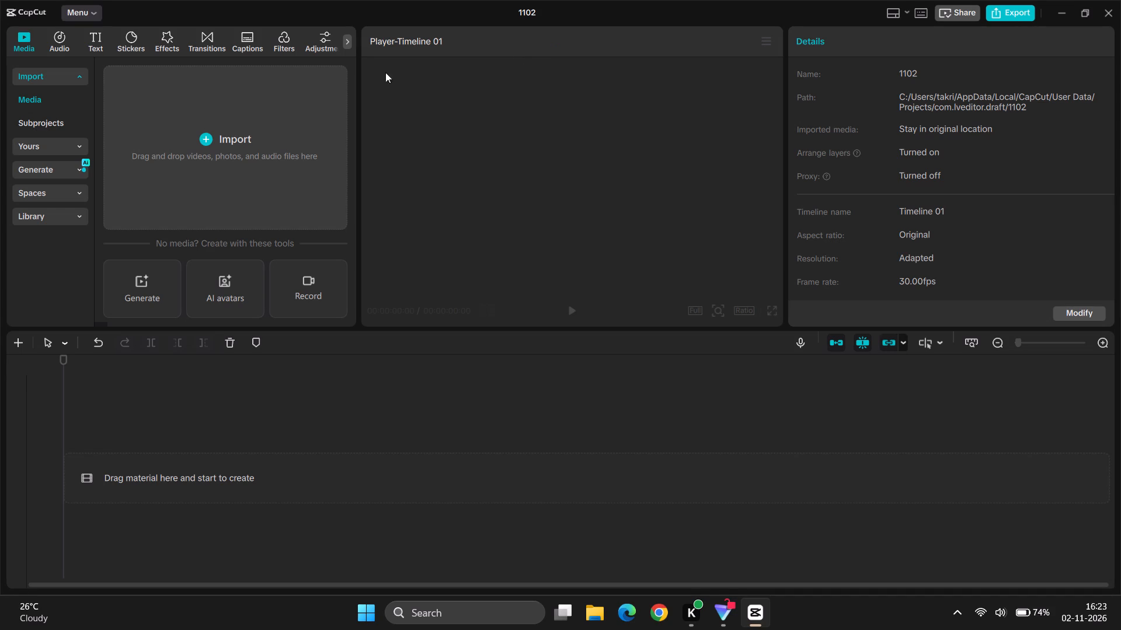
Import the media files 20261102_161140 and Khaab 3 from the Capcut RAW folder on the device.
left_click(209, 138)
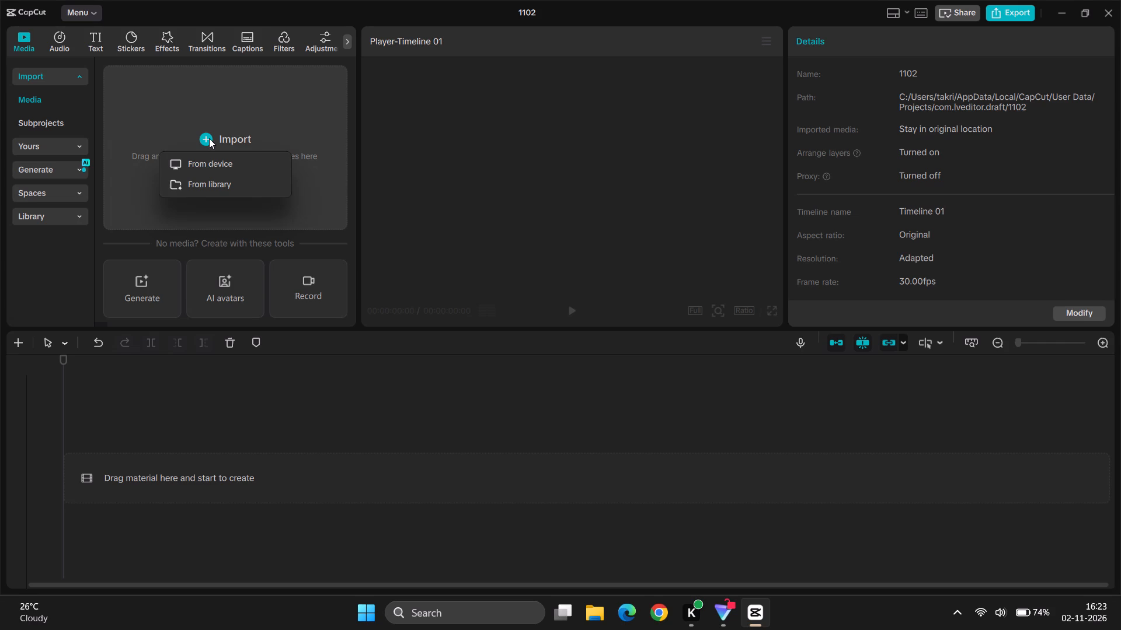
left_click(207, 163)
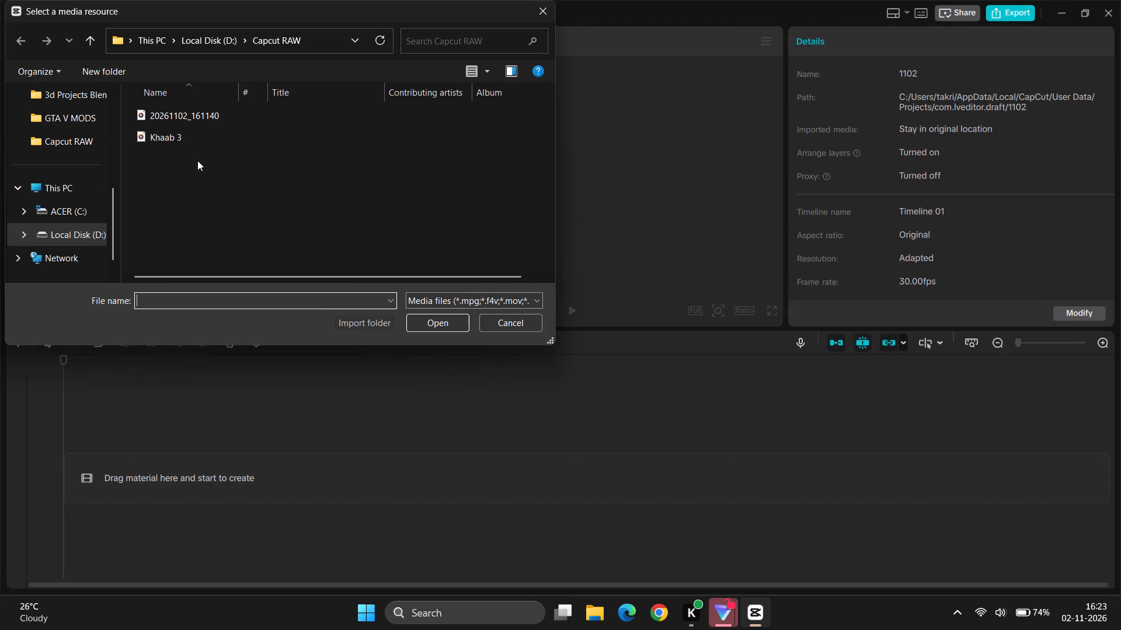
key("ctrl+a")
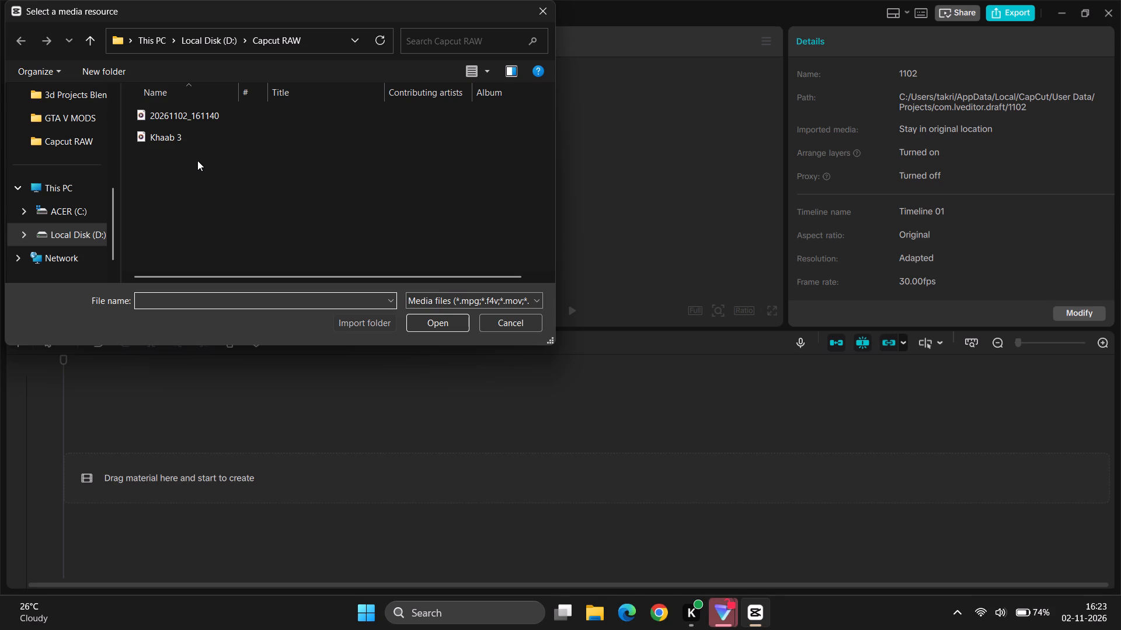
left_click(197, 160)
key("ctrl+a")
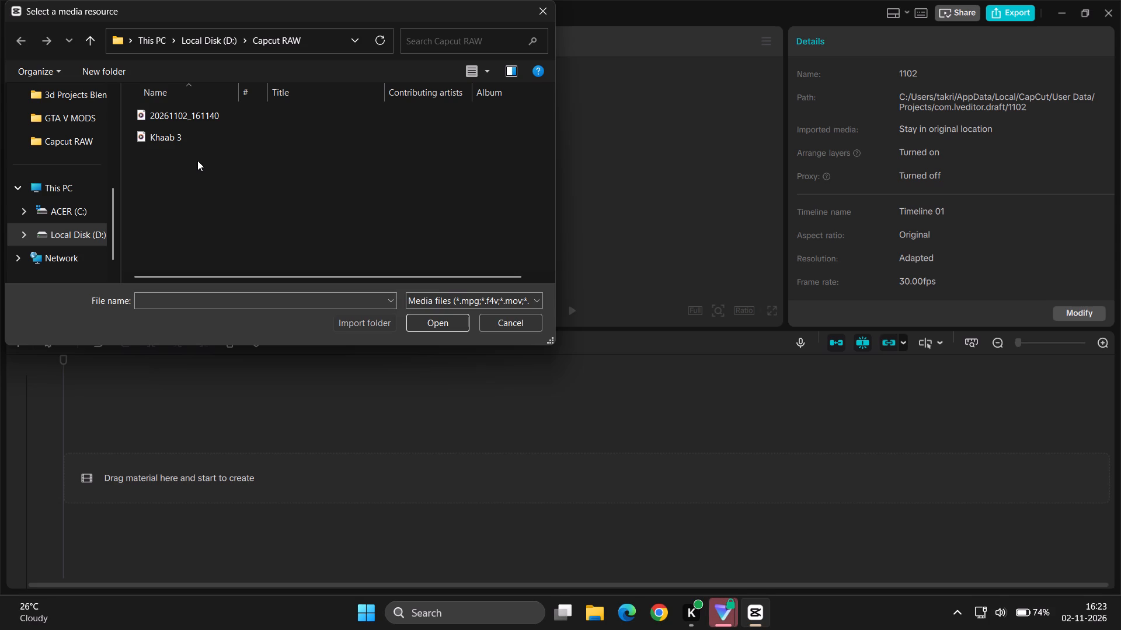
left_click(441, 323)
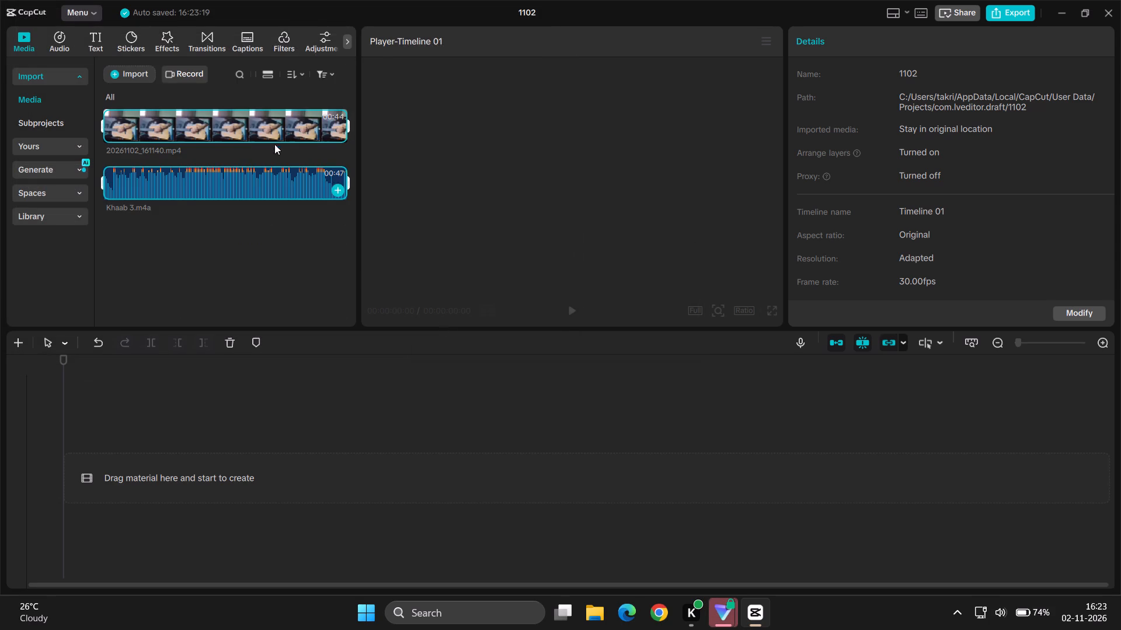
Add both imported files, the video 20261102_161140.mp4 and the audio Khaab 3.m4a, to the timeline.
left_click(340, 135)
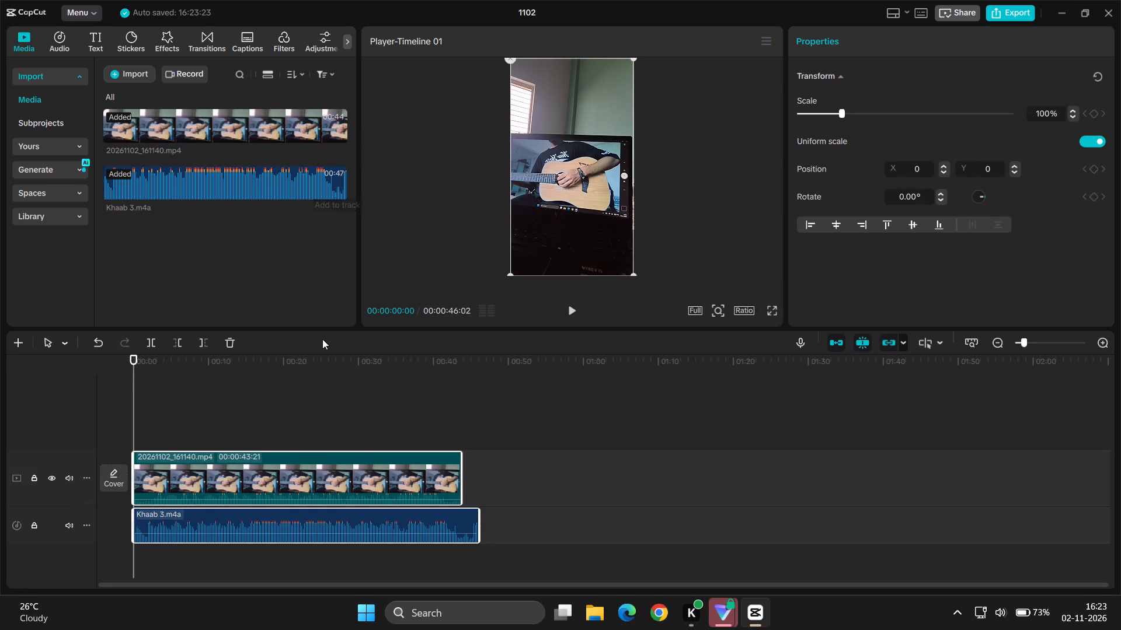
Remove the original sound of the 20261102_161140.mp4 clip by extracting its audio and deleting the extracted audio clip.
left_click(307, 405)
left_click(330, 491)
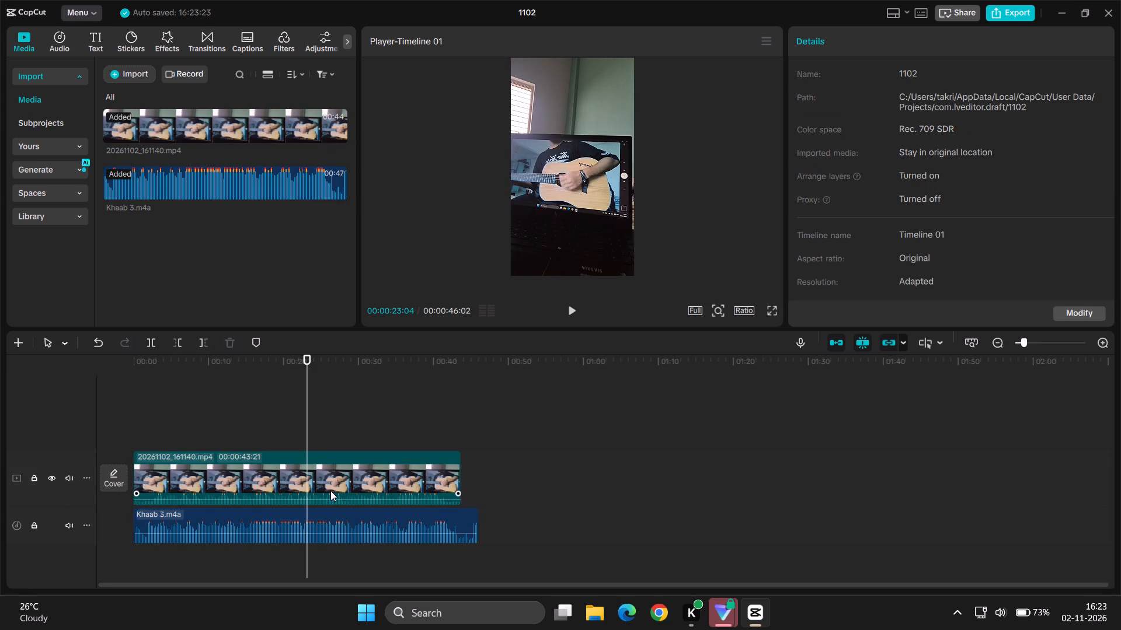
left_click(342, 480)
right_click(342, 480)
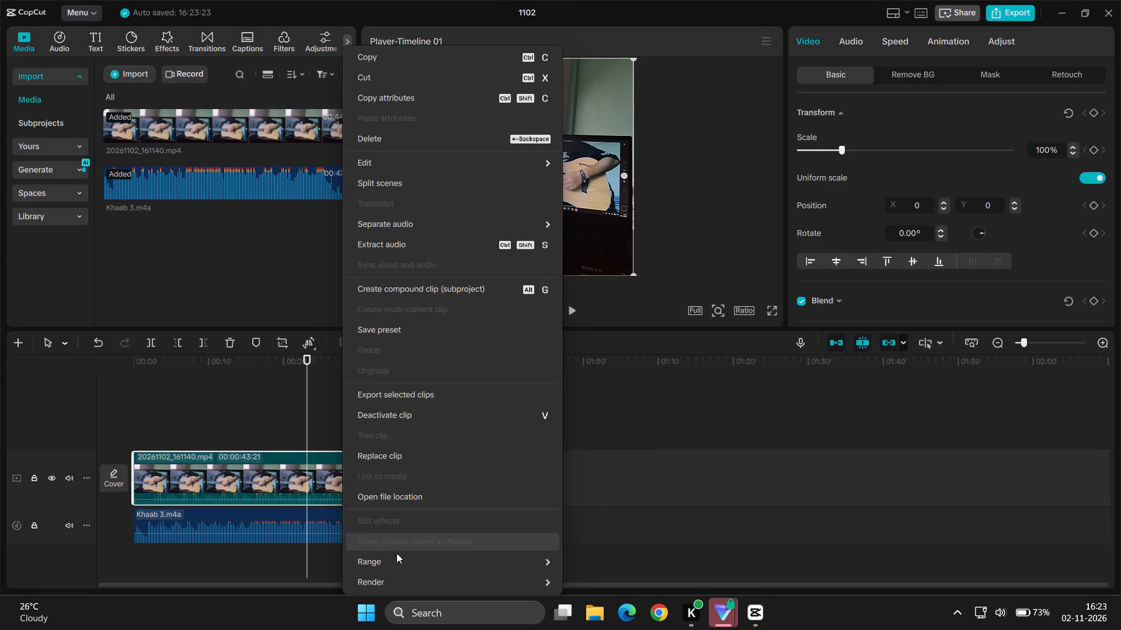
left_click(427, 236)
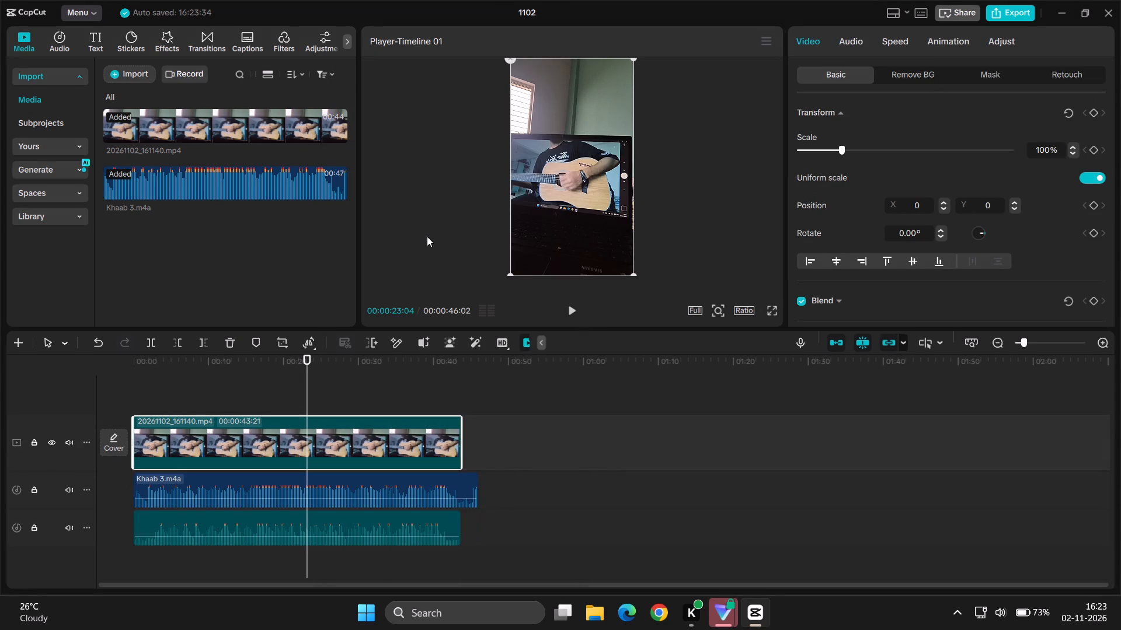
right_click(332, 530)
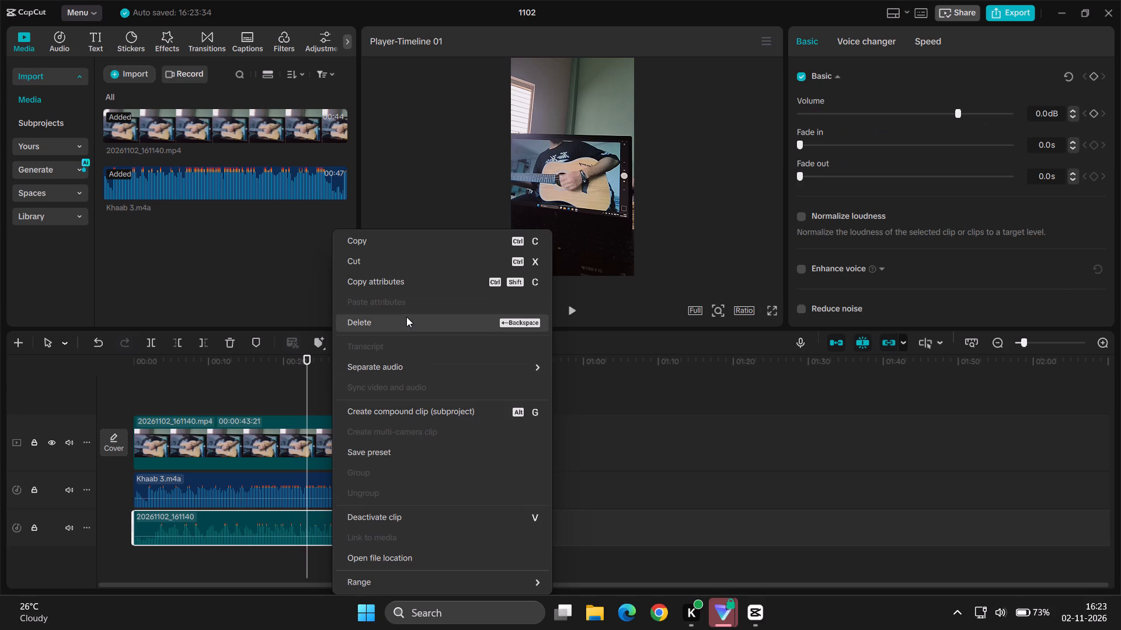
left_click(406, 317)
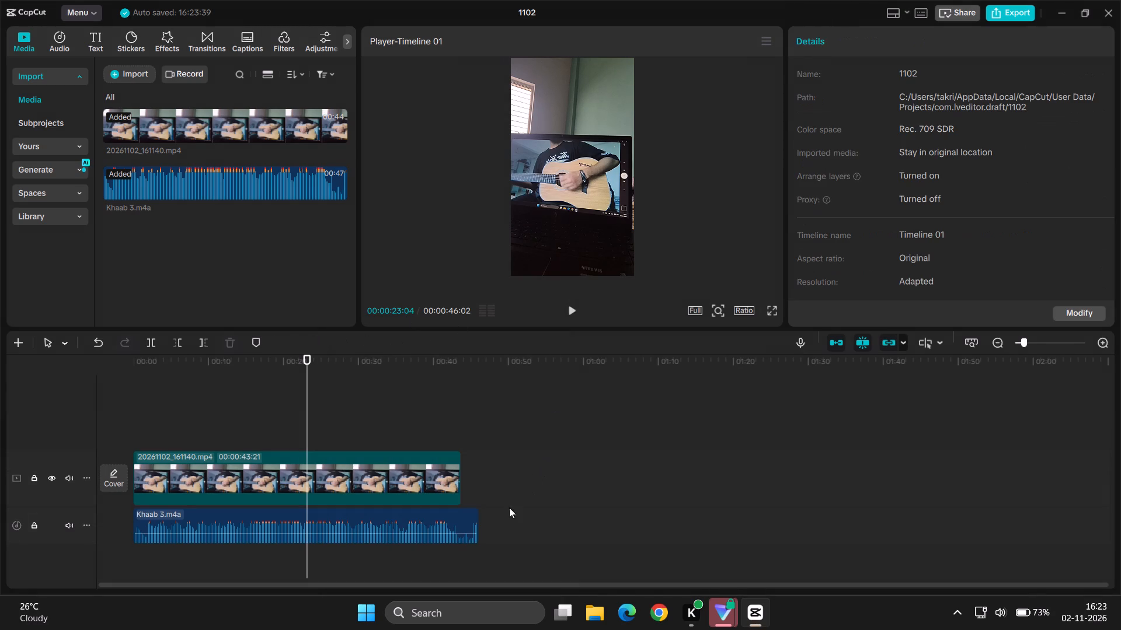
Play the opening seconds of the timeline to check the video against the Khaab 3 audio.
left_click(430, 514)
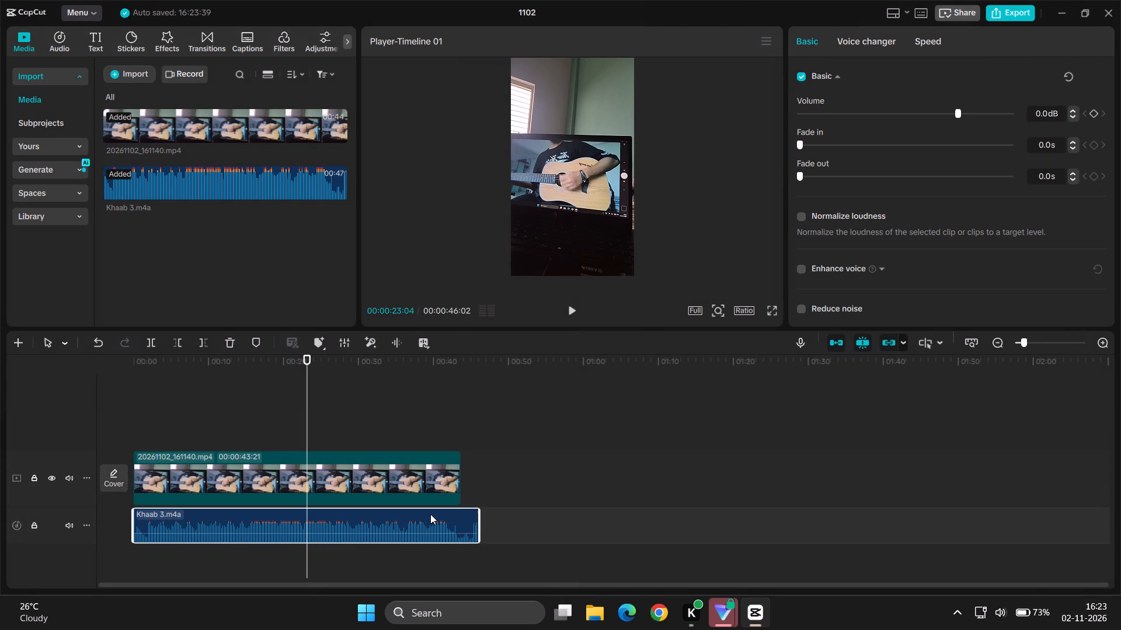
left_click(145, 405)
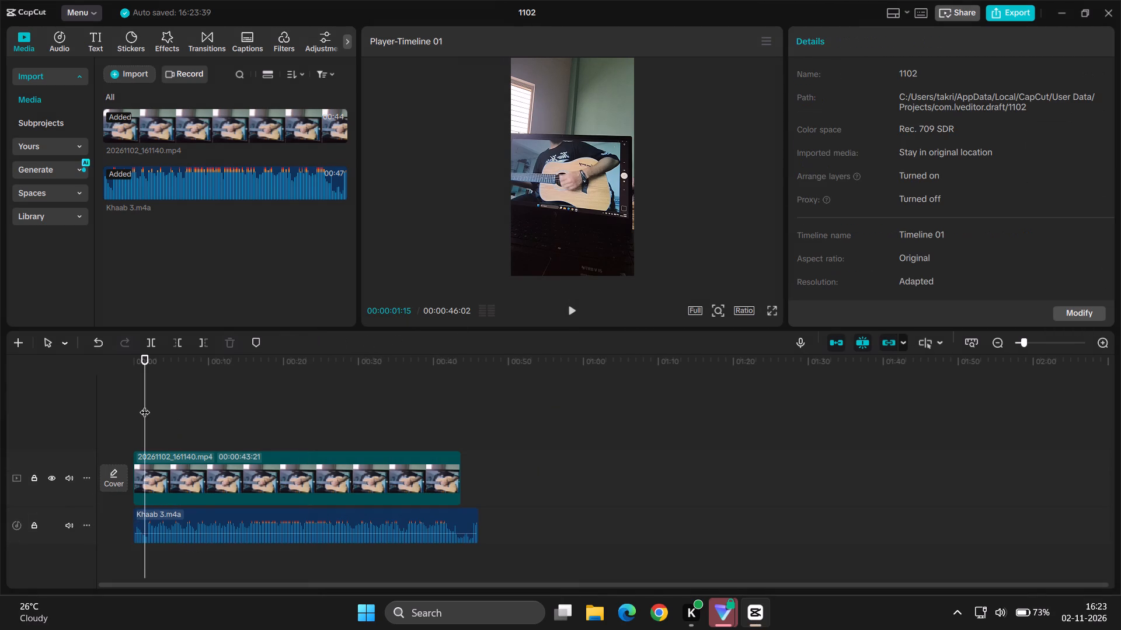
left_click_drag(145, 405, 108, 409)
key("space")
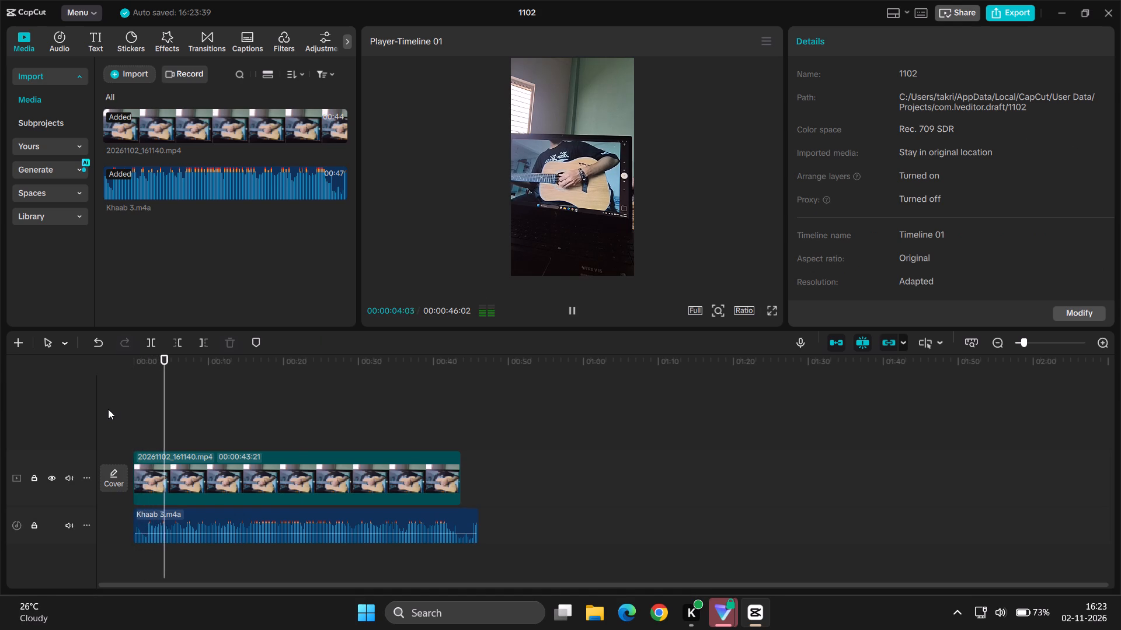
key("space")
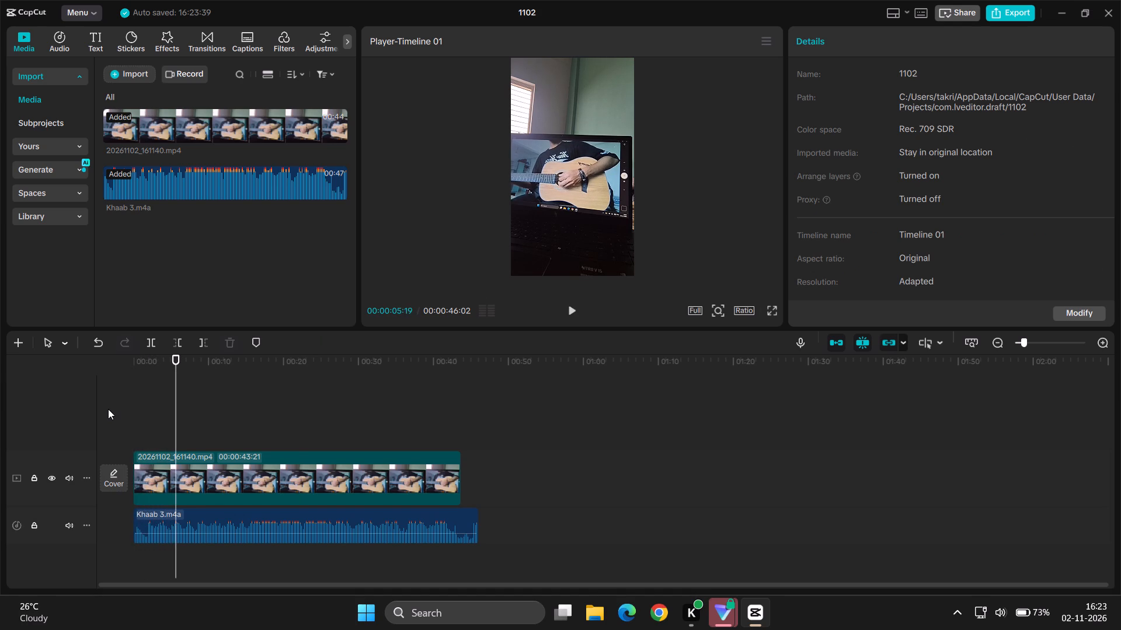
Raise the system sound volume to 100.
left_click(997, 612)
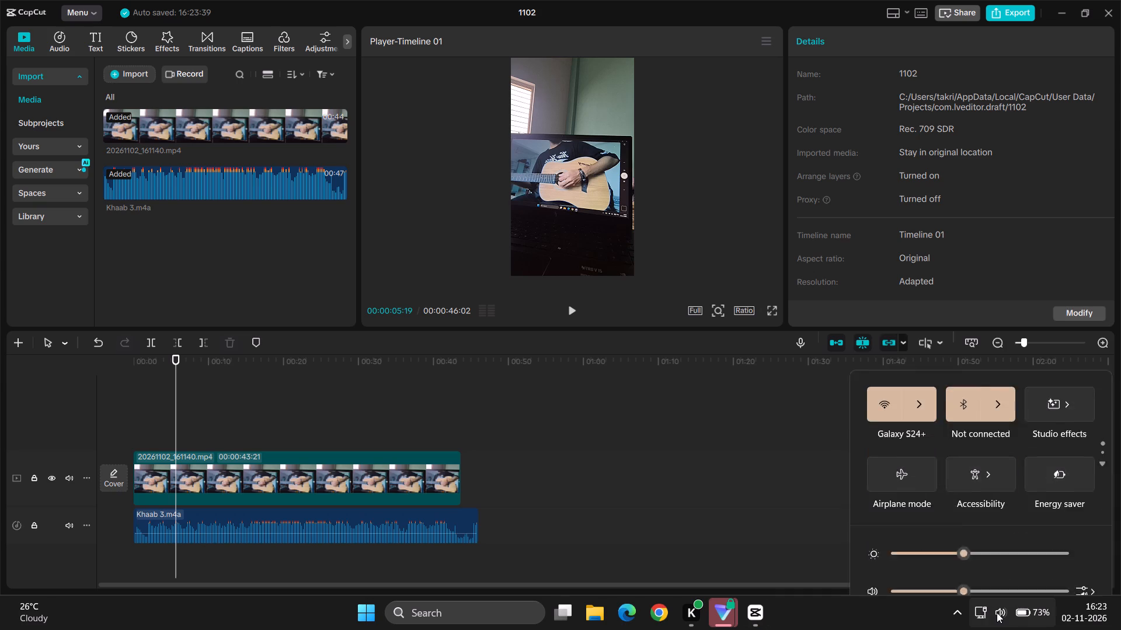
left_click_drag(966, 530, 1099, 534)
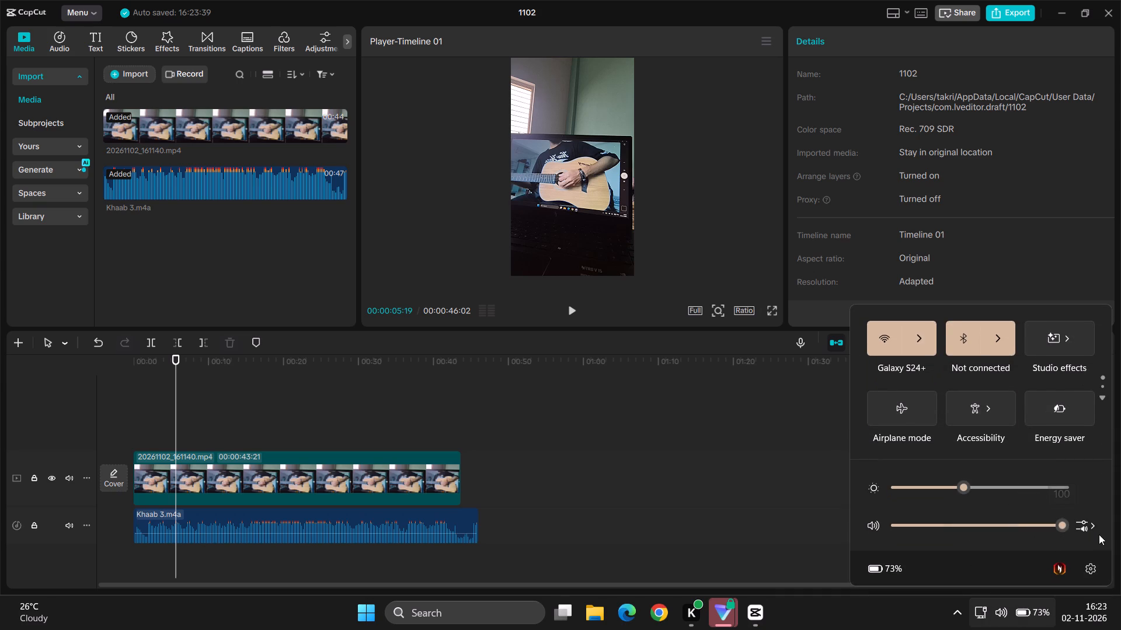
Play the timeline from the start and review how the video matches the Khaab 3 audio, including in full screen.
key("space")
left_click(520, 405)
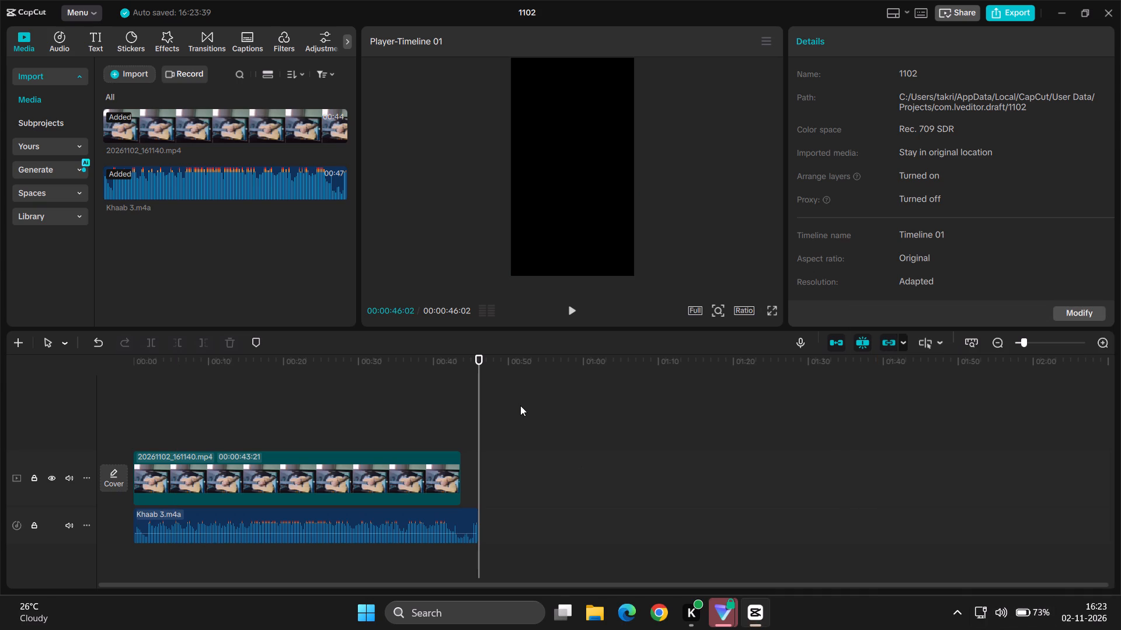
left_click(136, 426)
key("space")
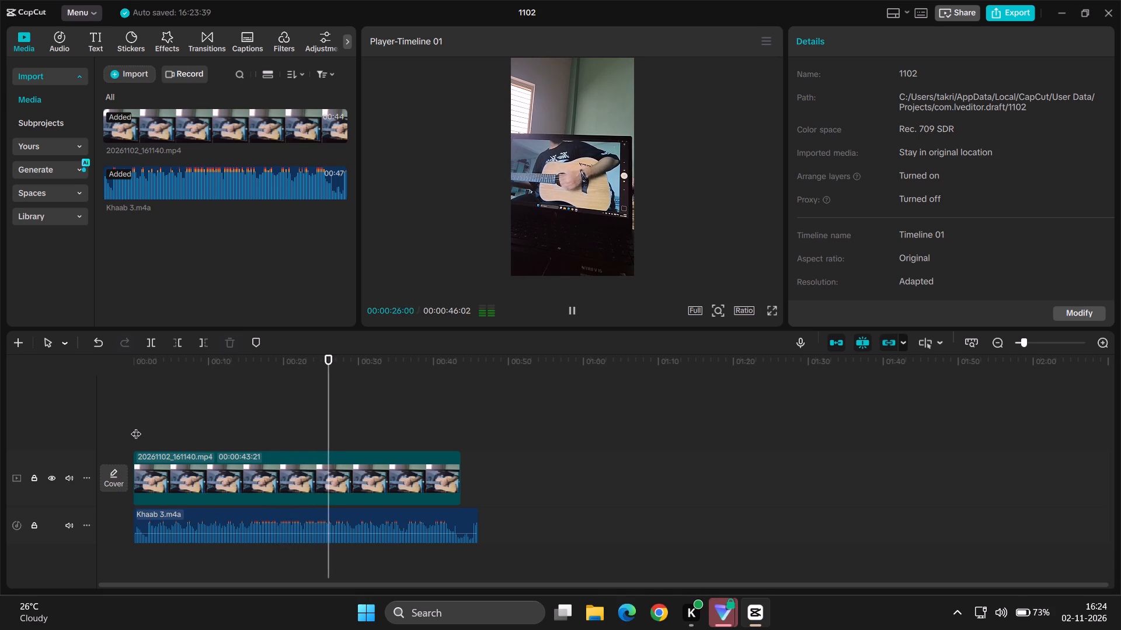
left_click(770, 313)
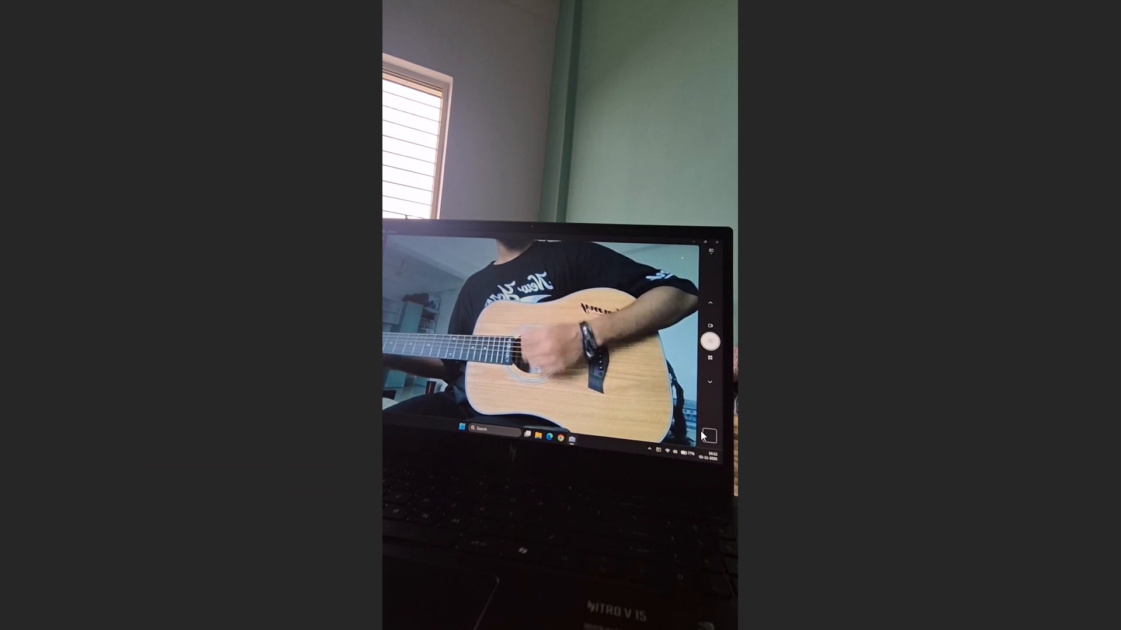
key("space")
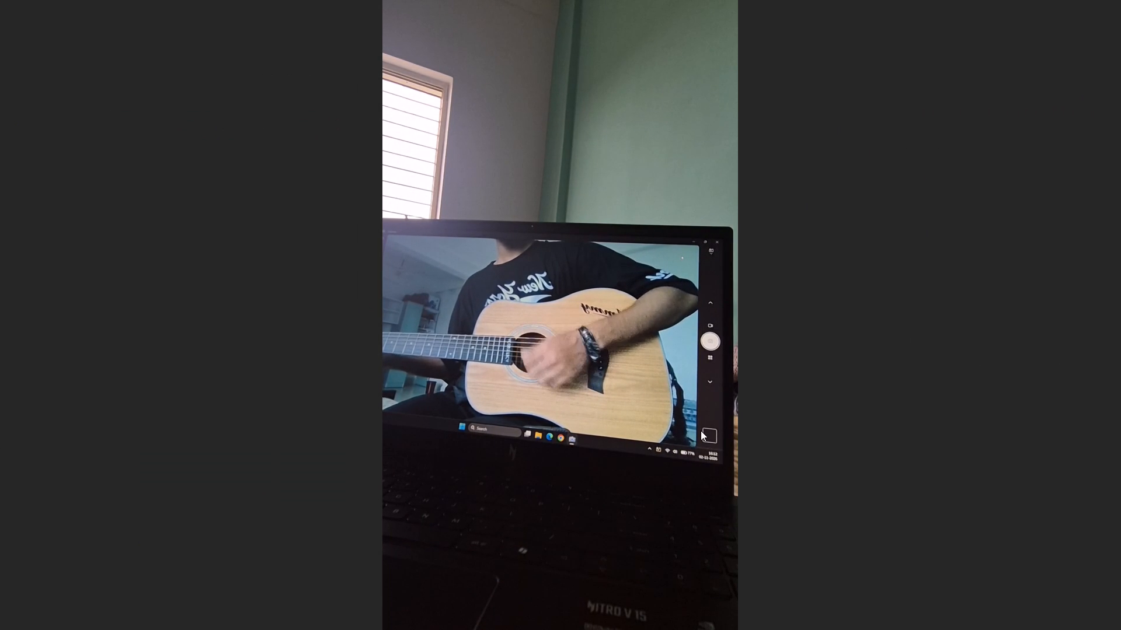
left_click(747, 607)
left_click(756, 571)
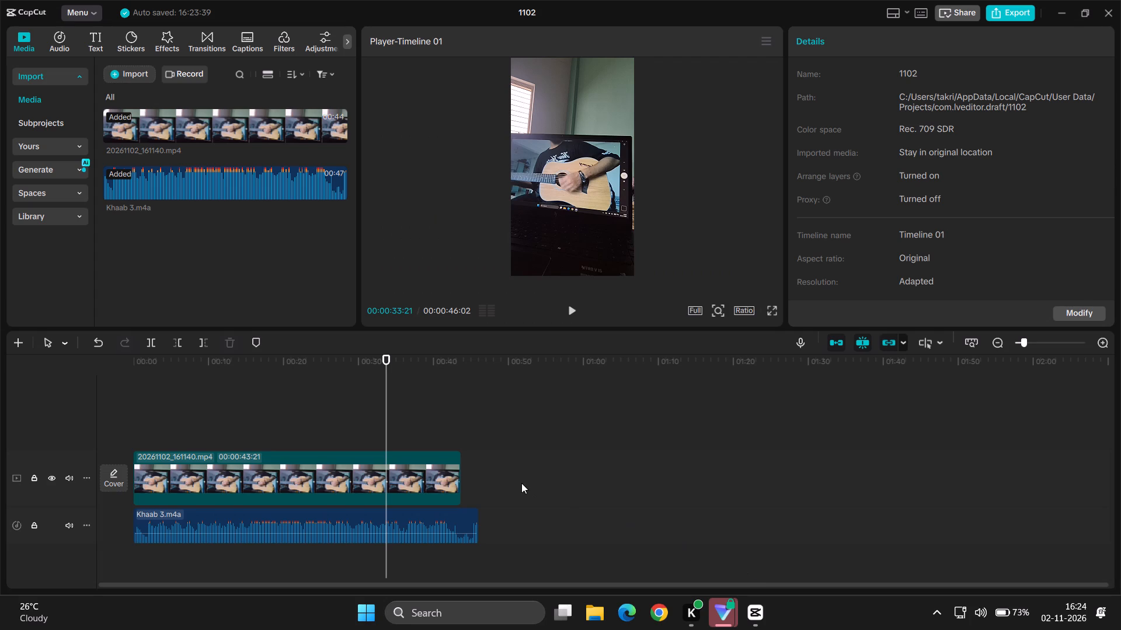
left_click(324, 389)
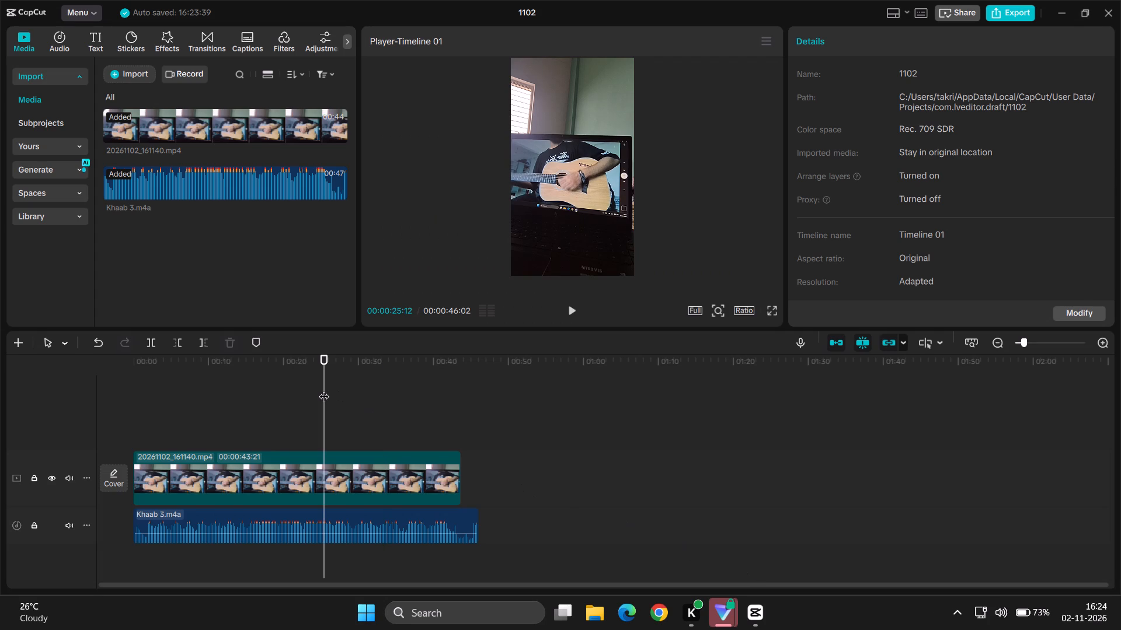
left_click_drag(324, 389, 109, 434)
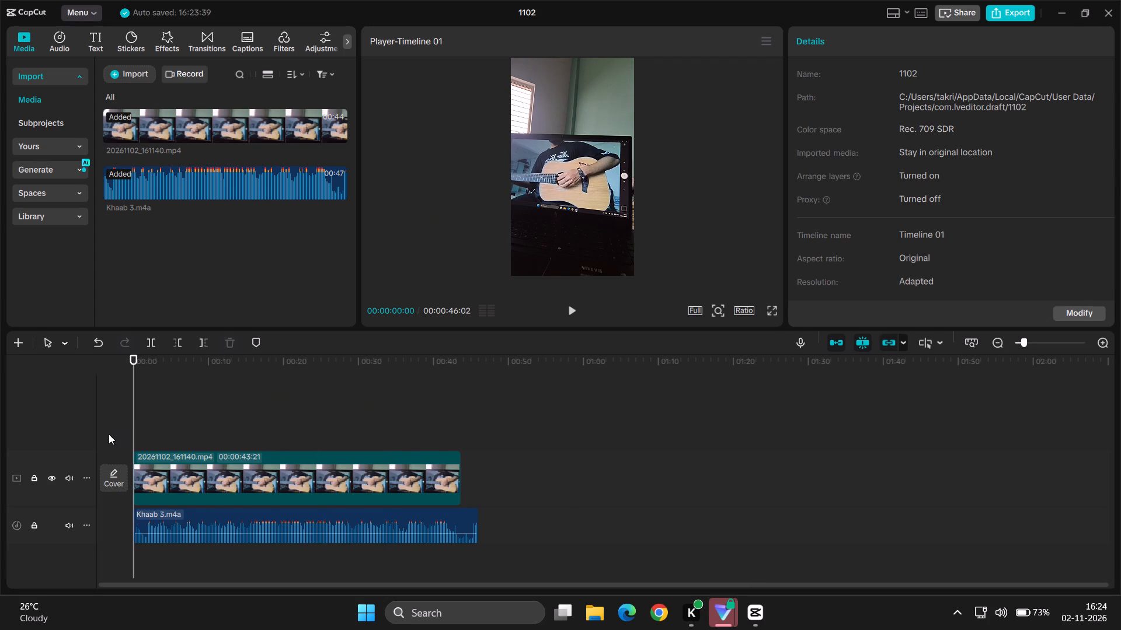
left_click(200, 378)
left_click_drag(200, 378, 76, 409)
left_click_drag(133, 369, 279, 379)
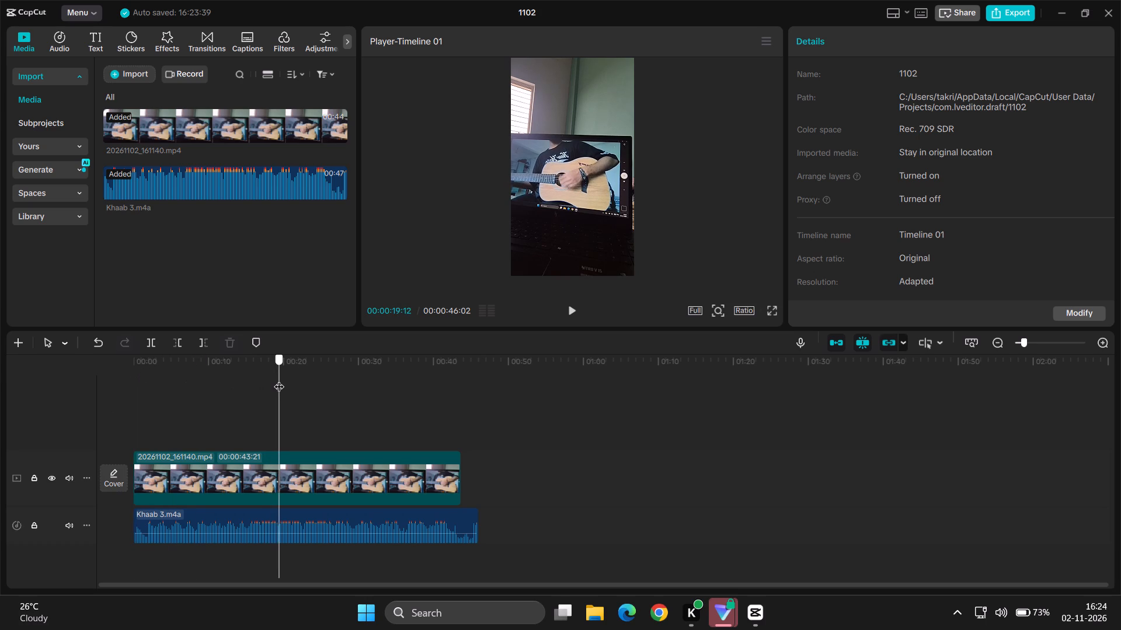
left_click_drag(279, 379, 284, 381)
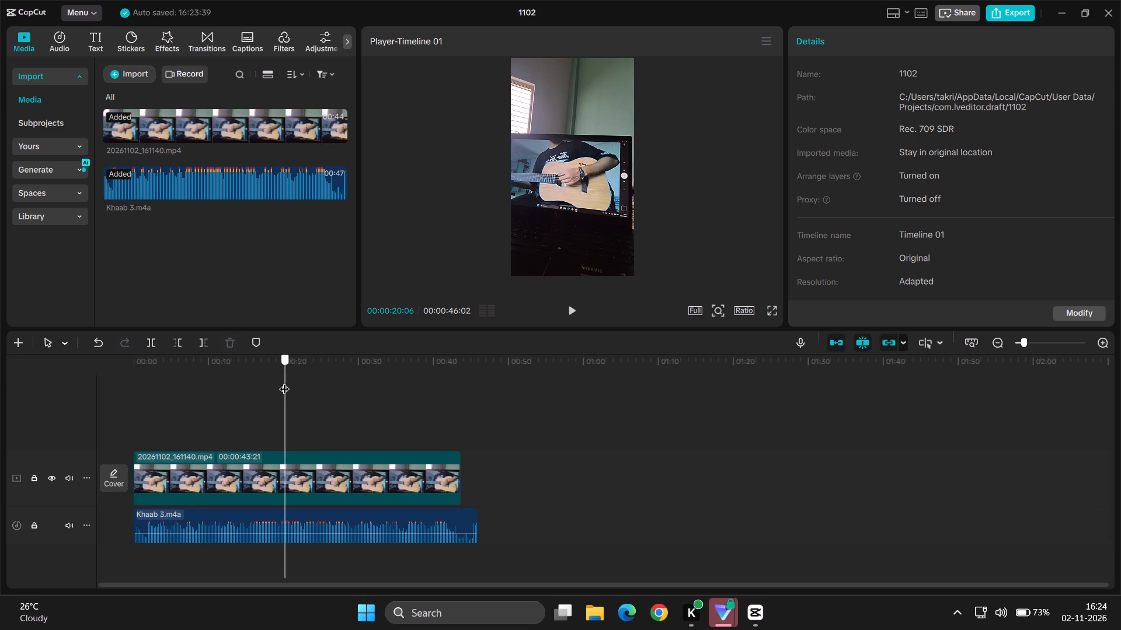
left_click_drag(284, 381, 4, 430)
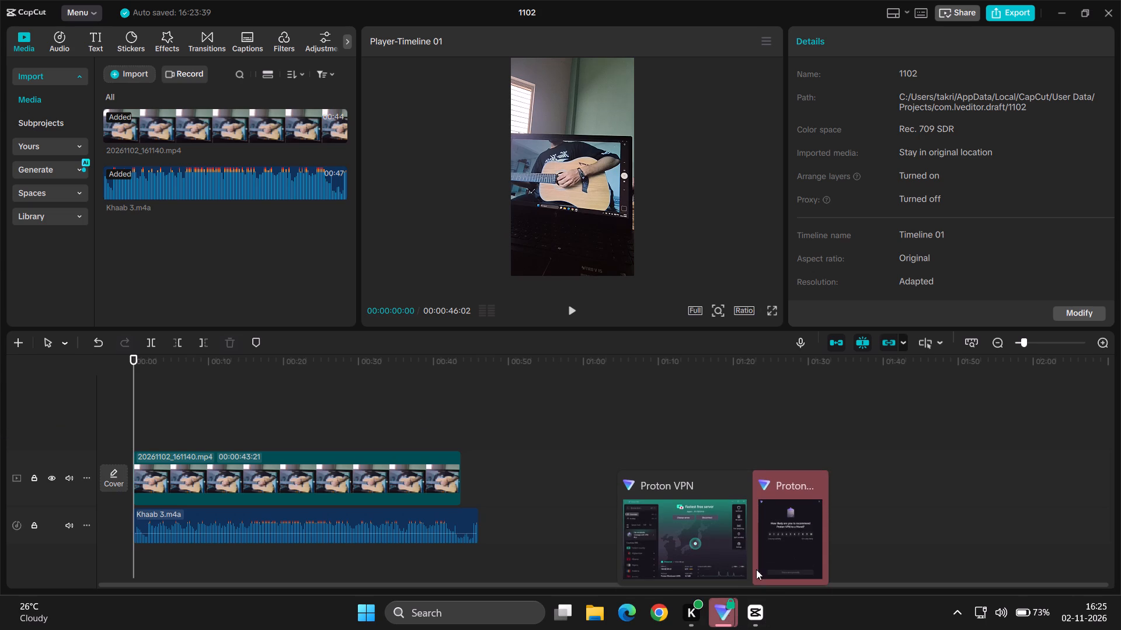
Dismiss the Proton VPN rating window, disconnect the VPN in Proton VPN, and close its main window.
left_click(809, 488)
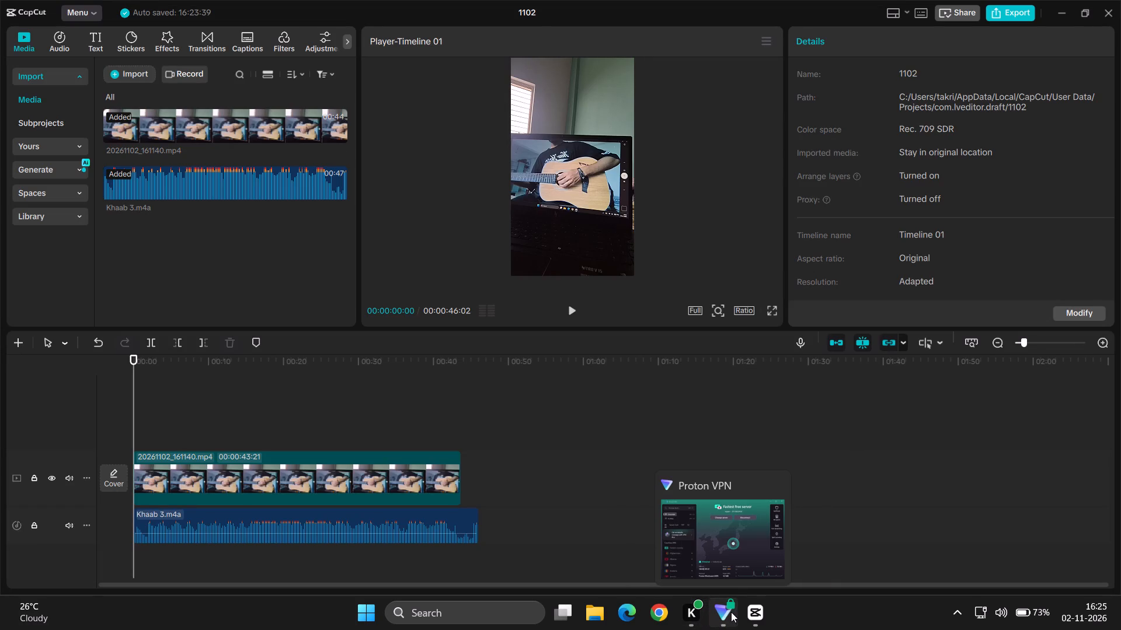
left_click(970, 614)
left_click(966, 612)
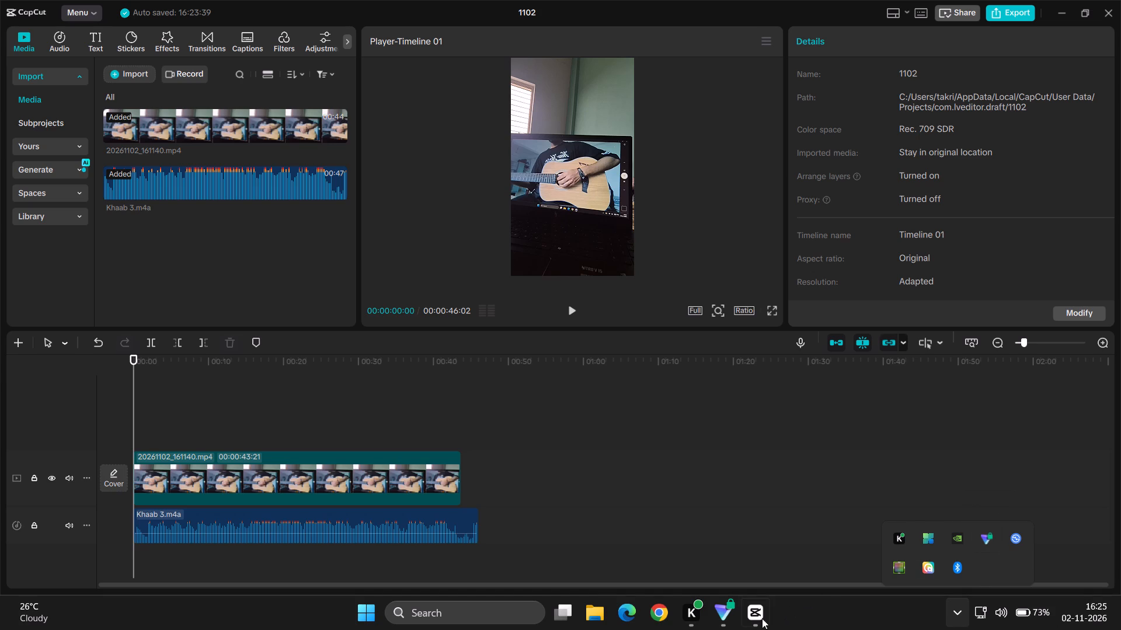
left_click(732, 617)
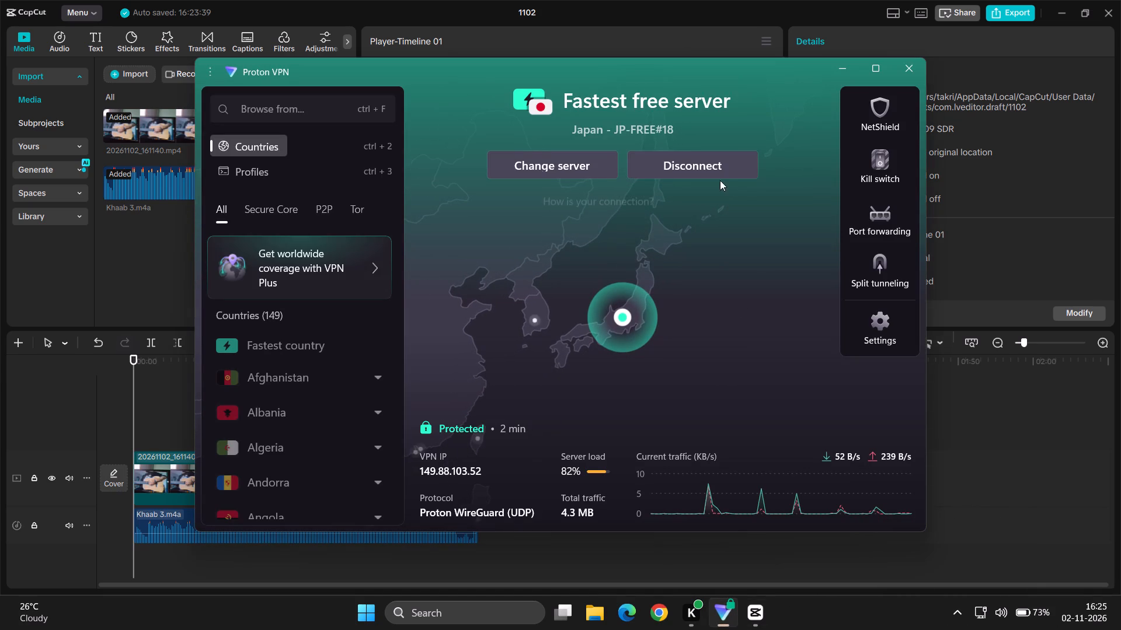
left_click(717, 151)
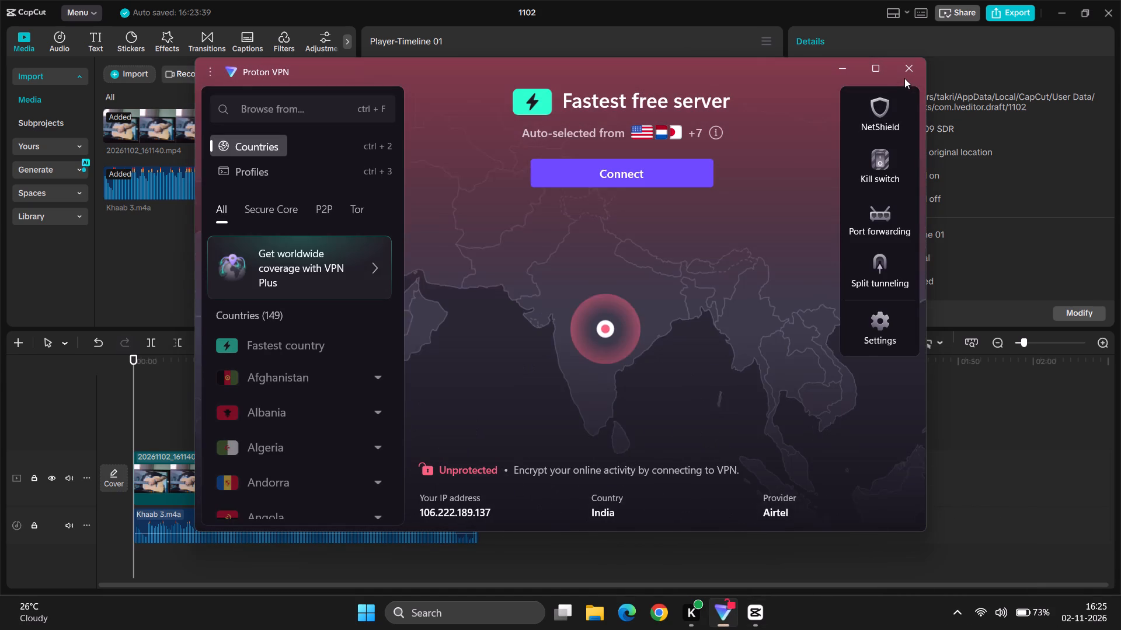
left_click(907, 71)
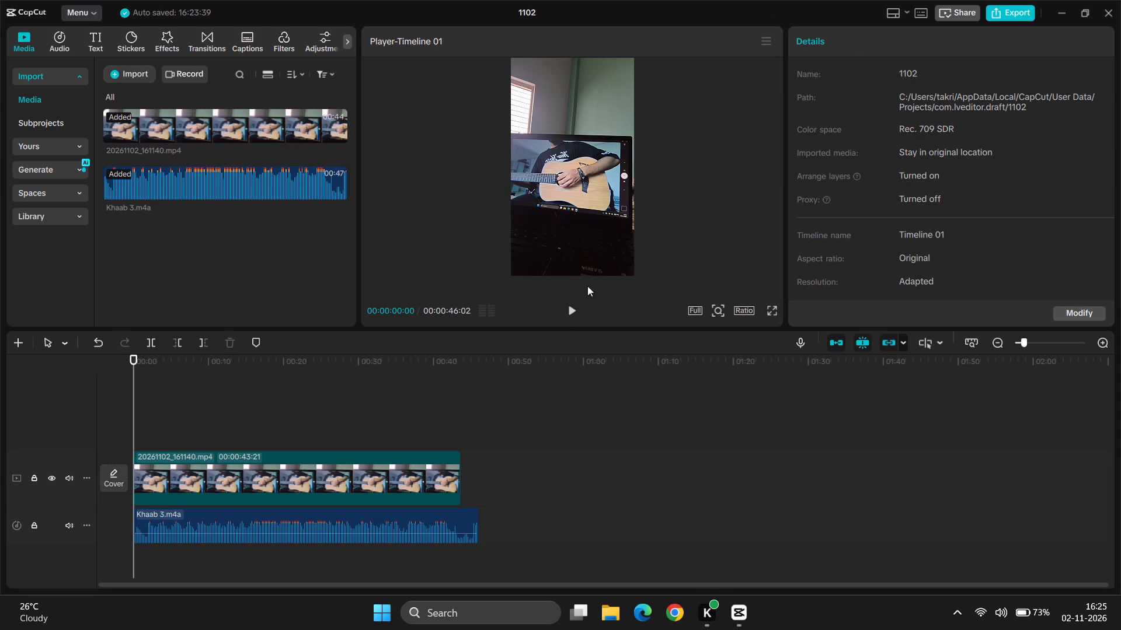
Play the last seconds of the timeline and its opening section to check the Khaab 3 audio against the video.
left_click(425, 413)
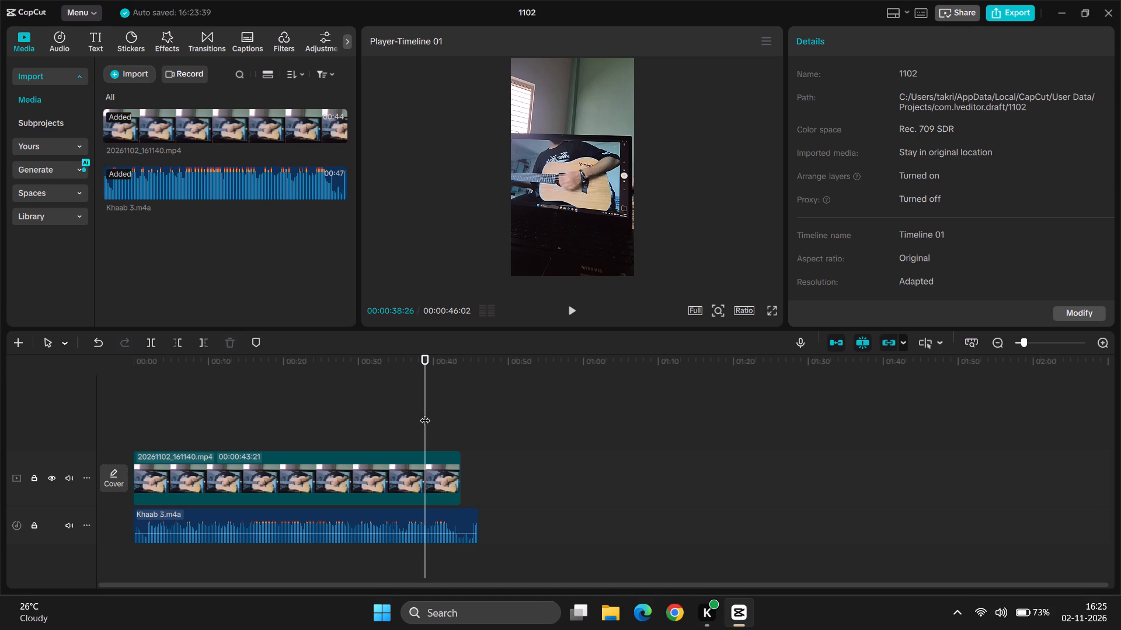
key("space")
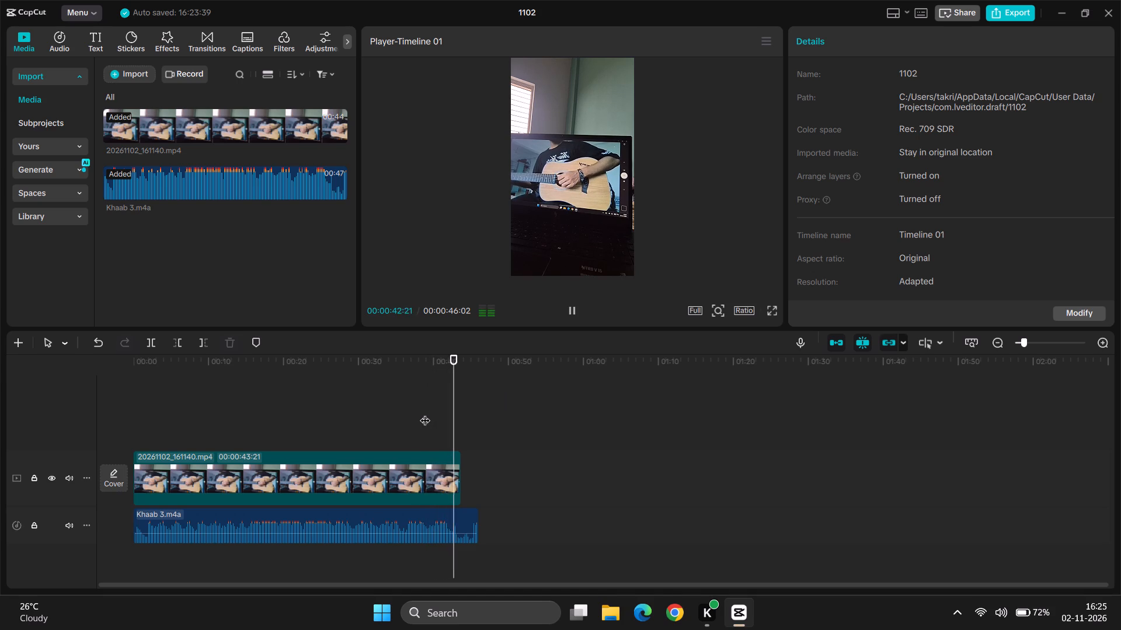
key("space")
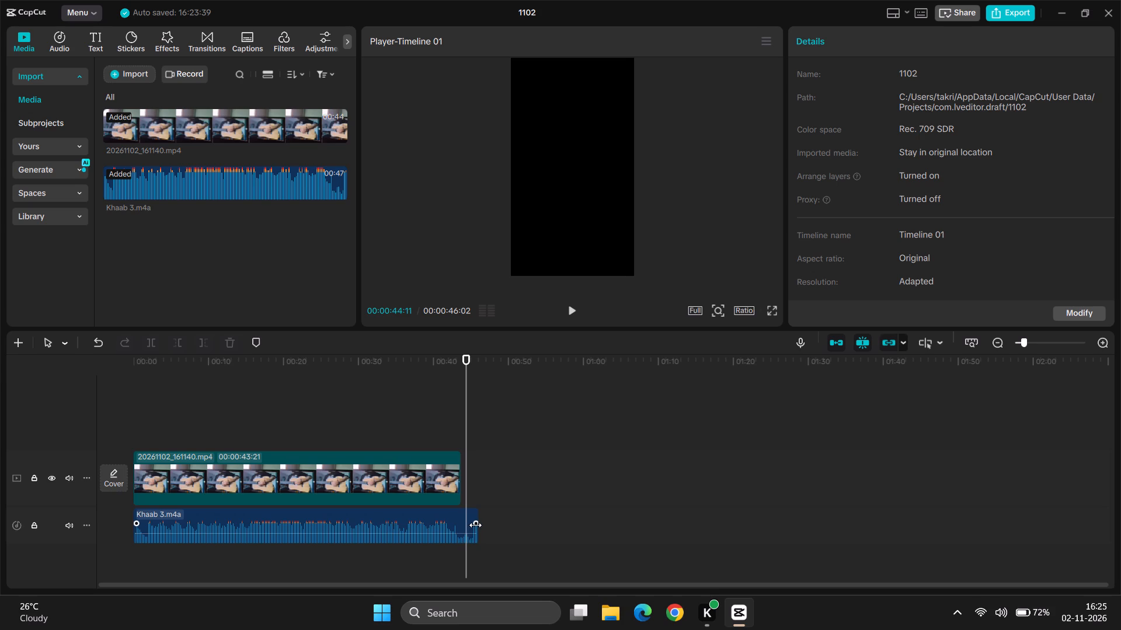
left_click(143, 418)
left_click_drag(143, 418, 106, 420)
key("space")
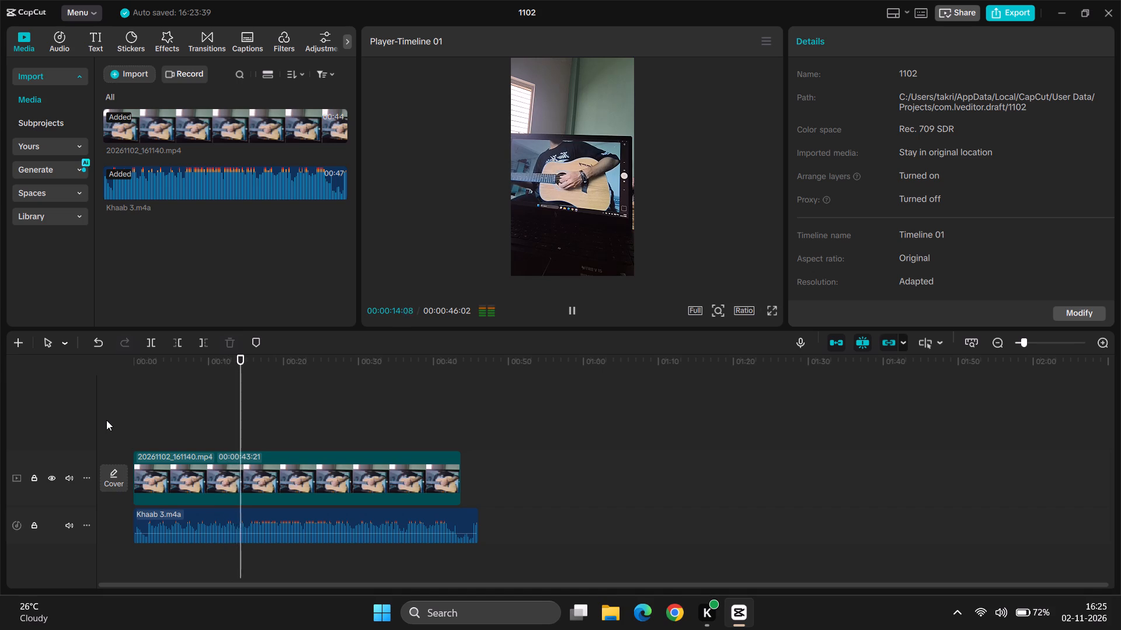
key("space")
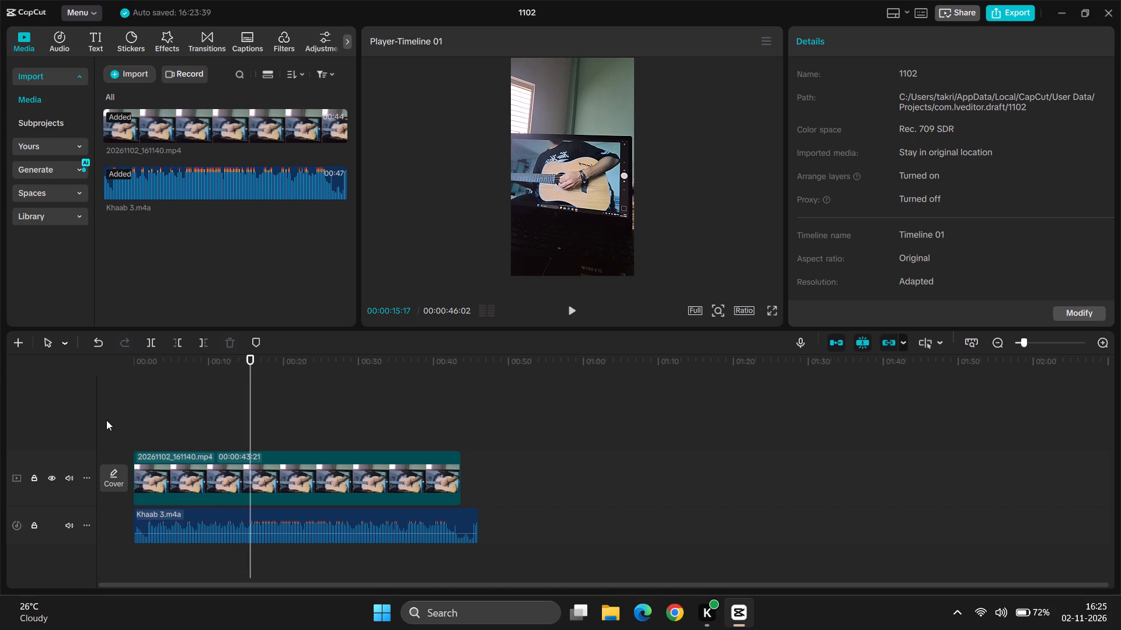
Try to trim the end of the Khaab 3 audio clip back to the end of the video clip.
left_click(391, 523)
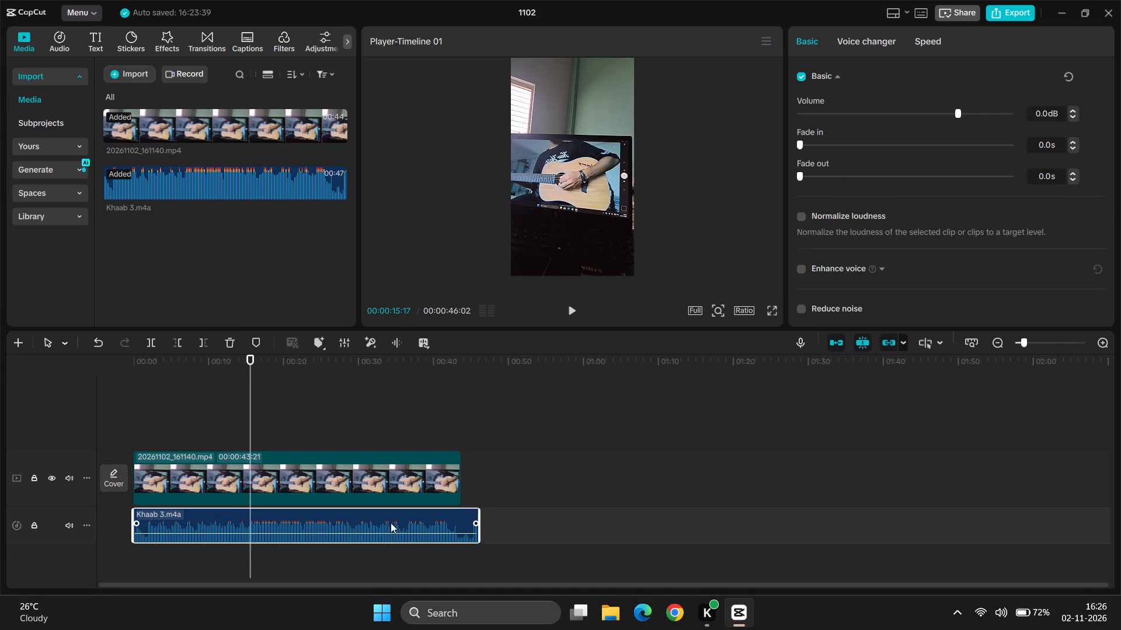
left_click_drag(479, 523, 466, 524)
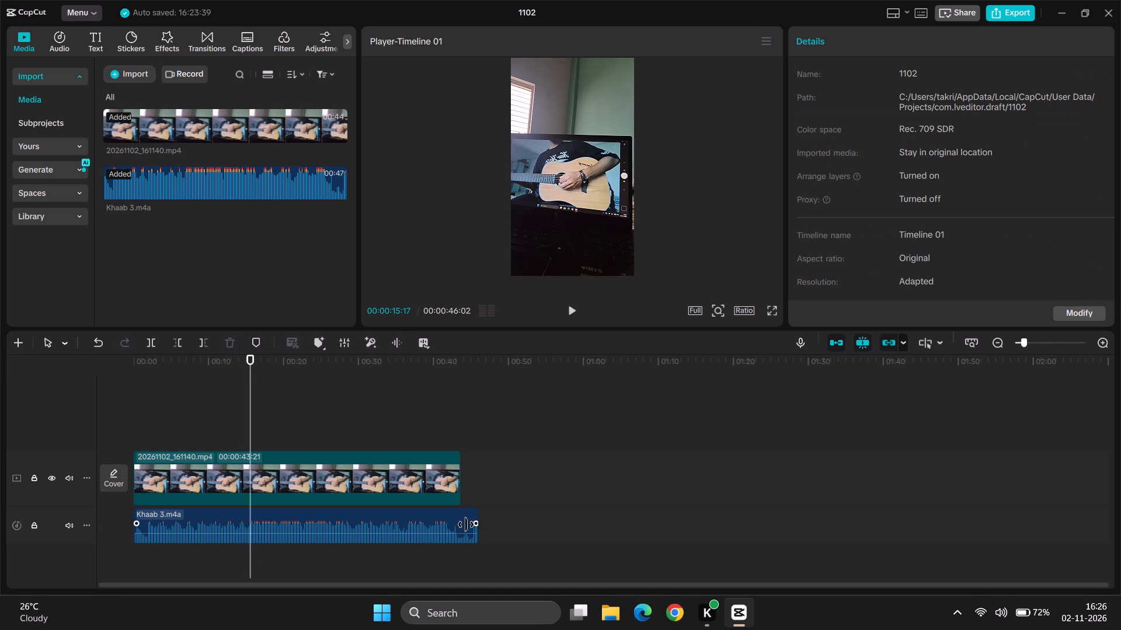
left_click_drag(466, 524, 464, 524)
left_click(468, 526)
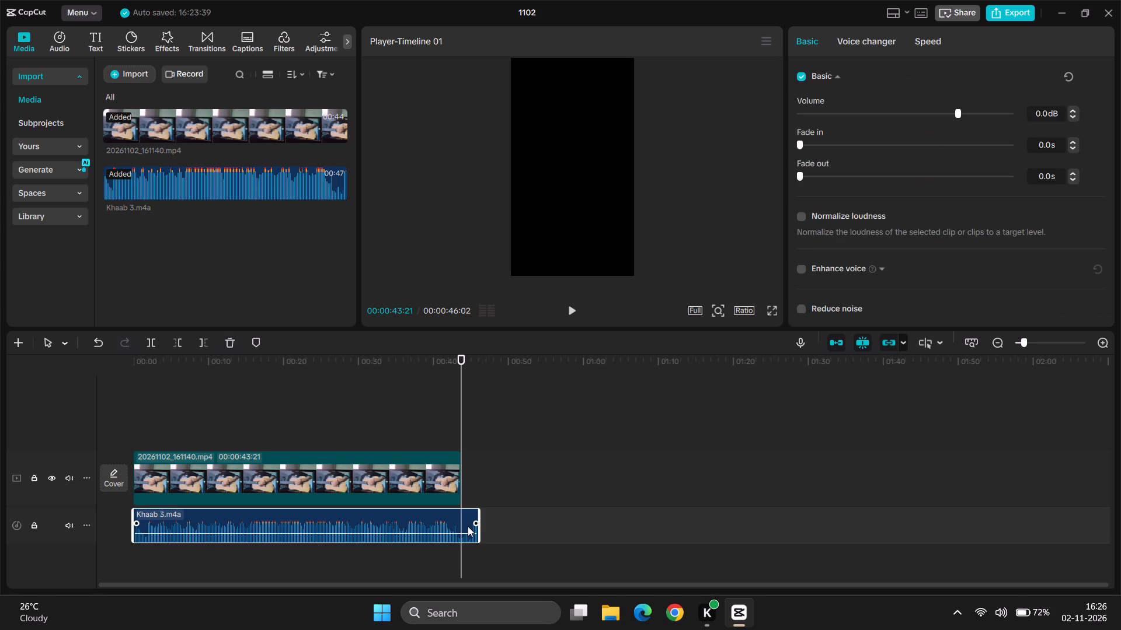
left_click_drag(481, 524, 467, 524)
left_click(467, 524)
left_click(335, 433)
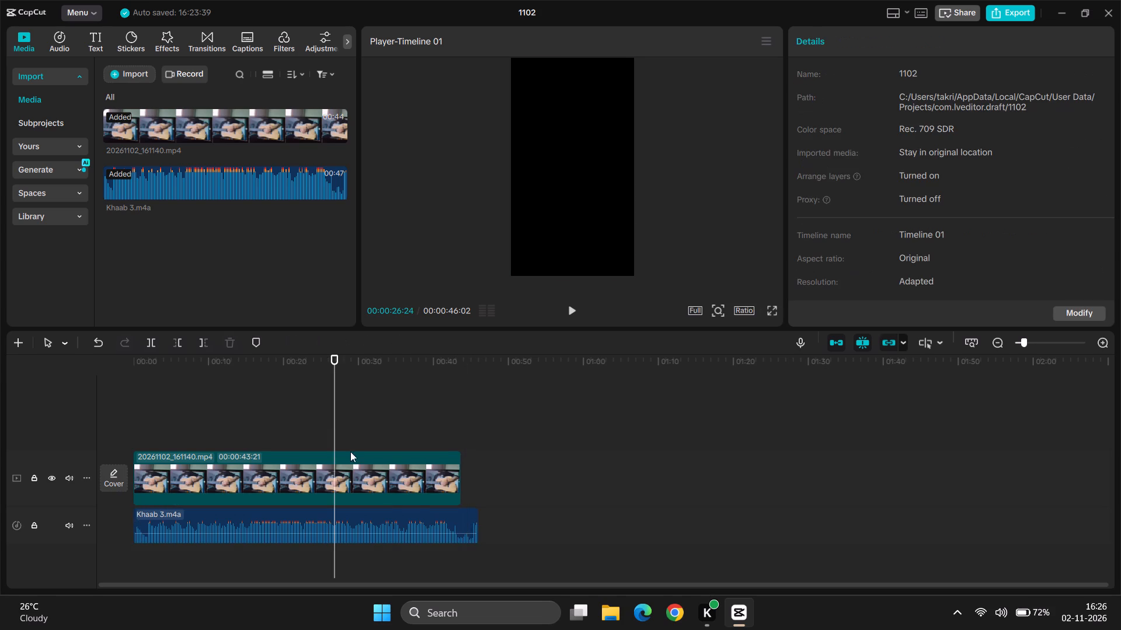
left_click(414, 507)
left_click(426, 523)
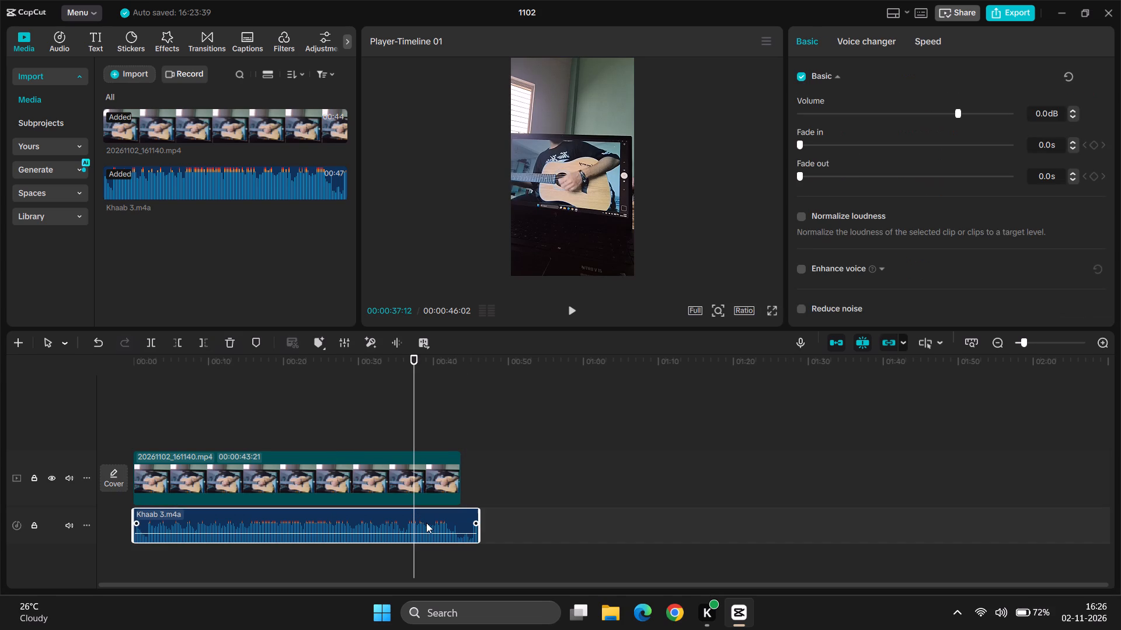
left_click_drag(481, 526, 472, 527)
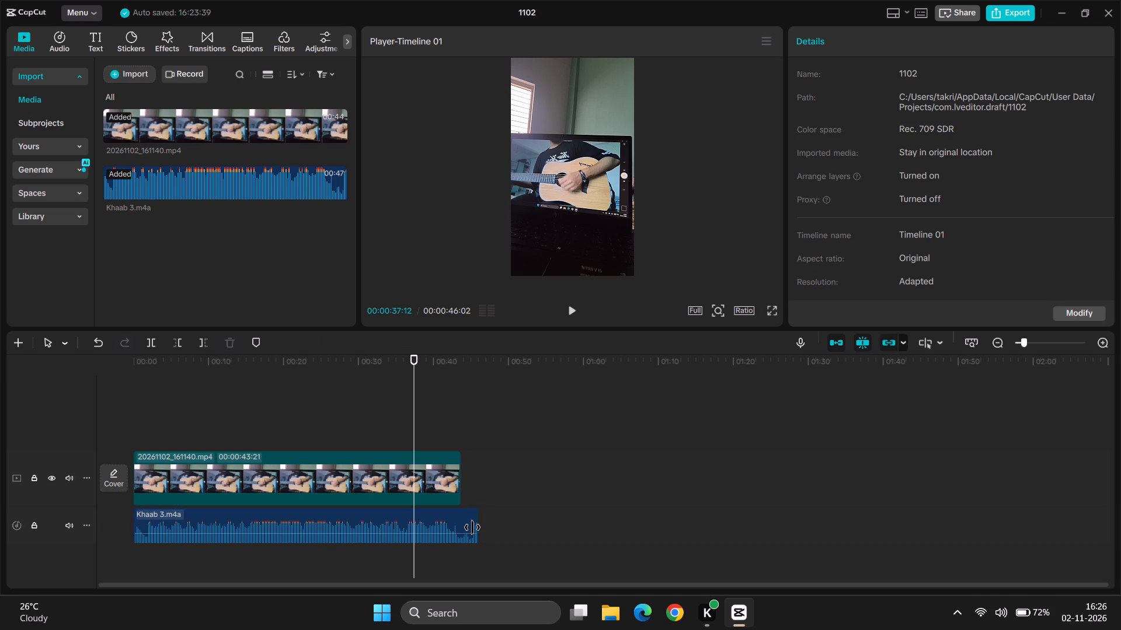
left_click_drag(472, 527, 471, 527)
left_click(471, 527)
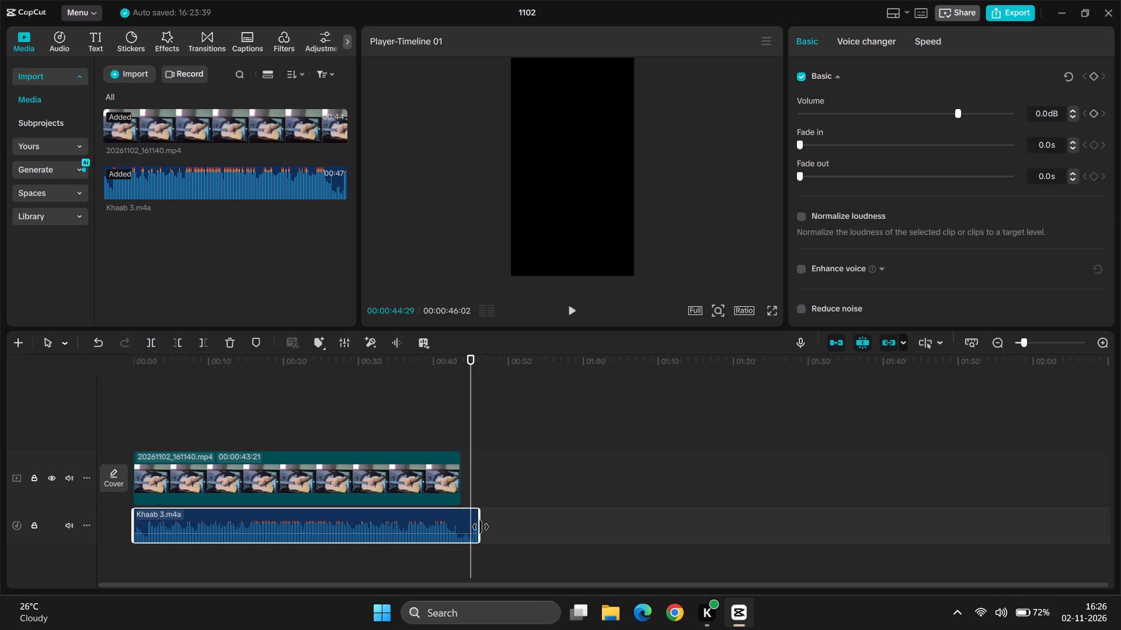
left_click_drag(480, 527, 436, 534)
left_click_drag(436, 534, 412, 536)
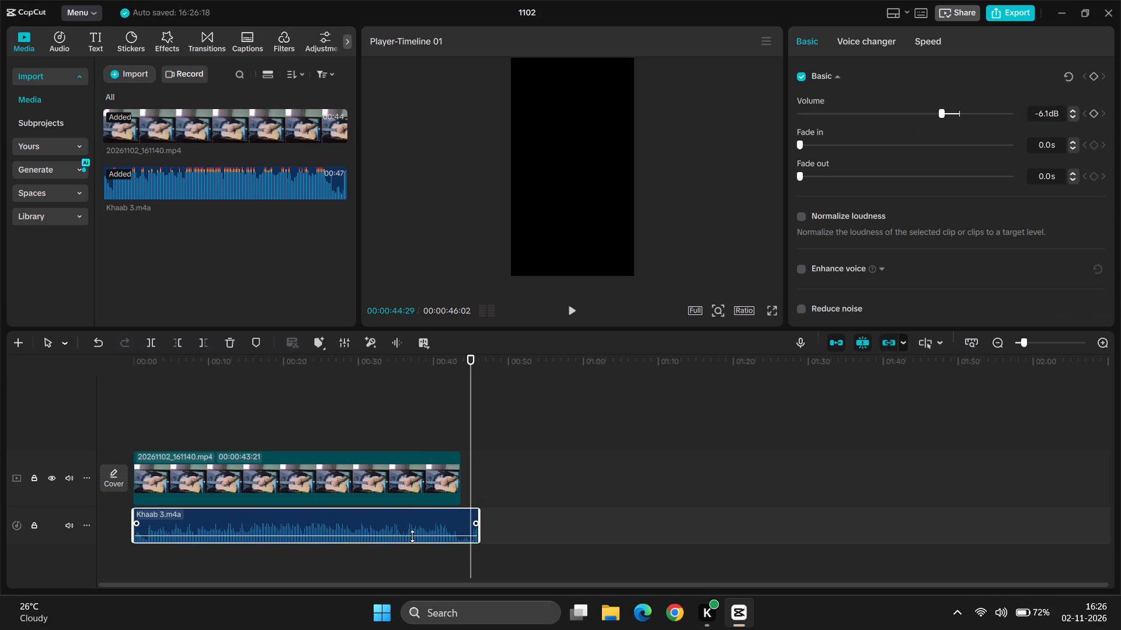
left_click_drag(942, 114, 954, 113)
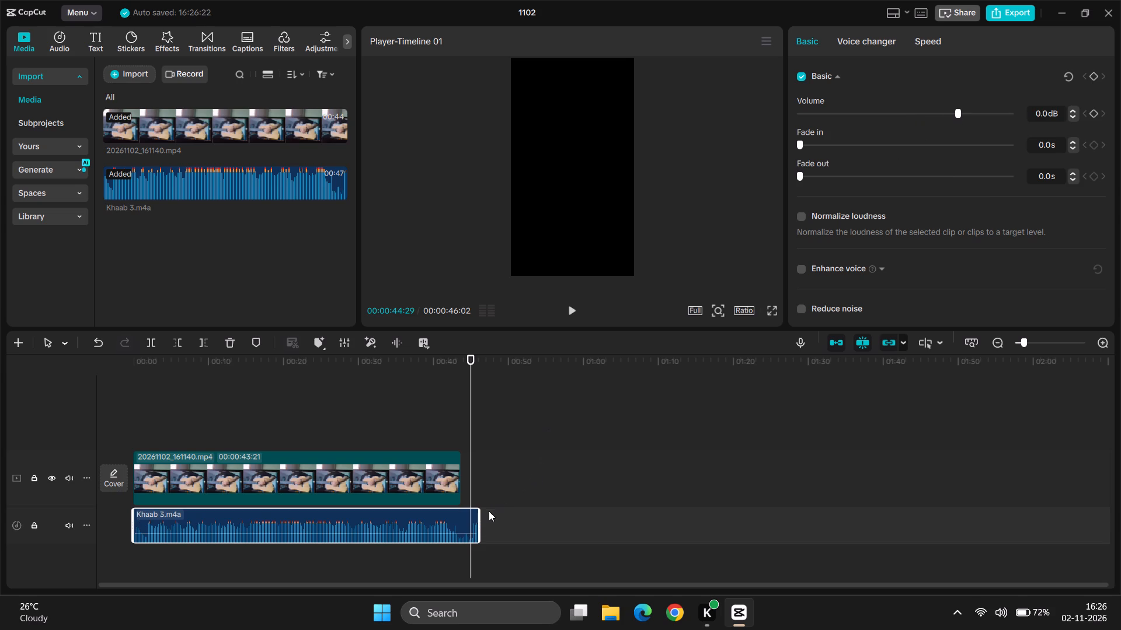
Trim the end of the Khaab 3 audio clip to the video clip's end at 00:00:43:21.
left_click_drag(480, 515, 481, 515)
left_click_drag(481, 515, 461, 527)
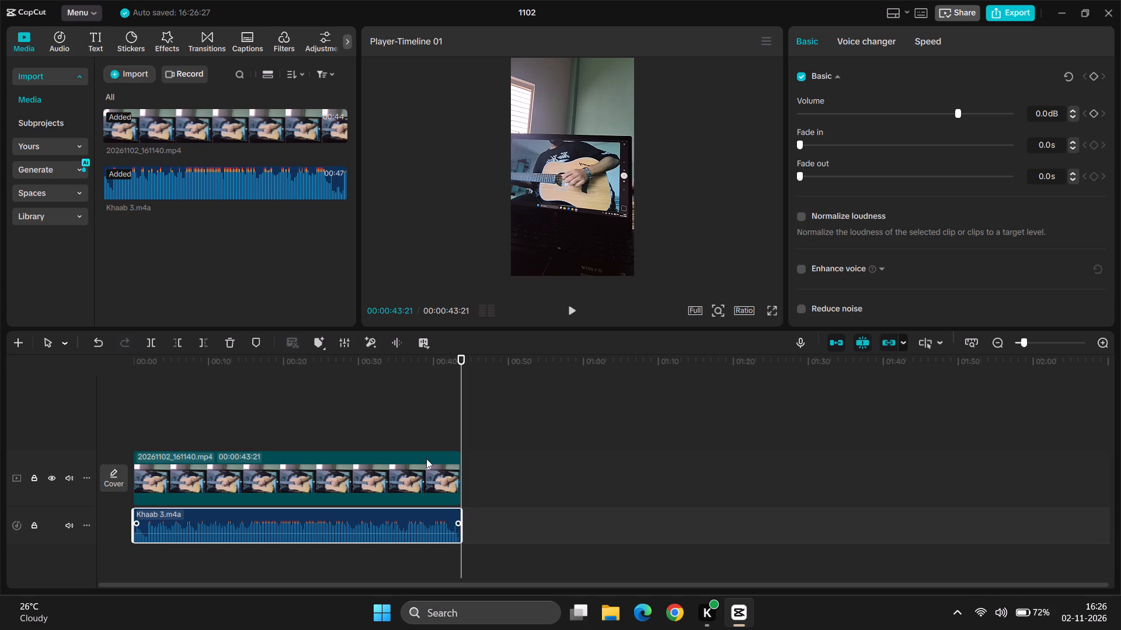
Play the ending of the trimmed timeline, and replay it from the start in full screen to review the audio sync.
left_click(424, 423)
key("space")
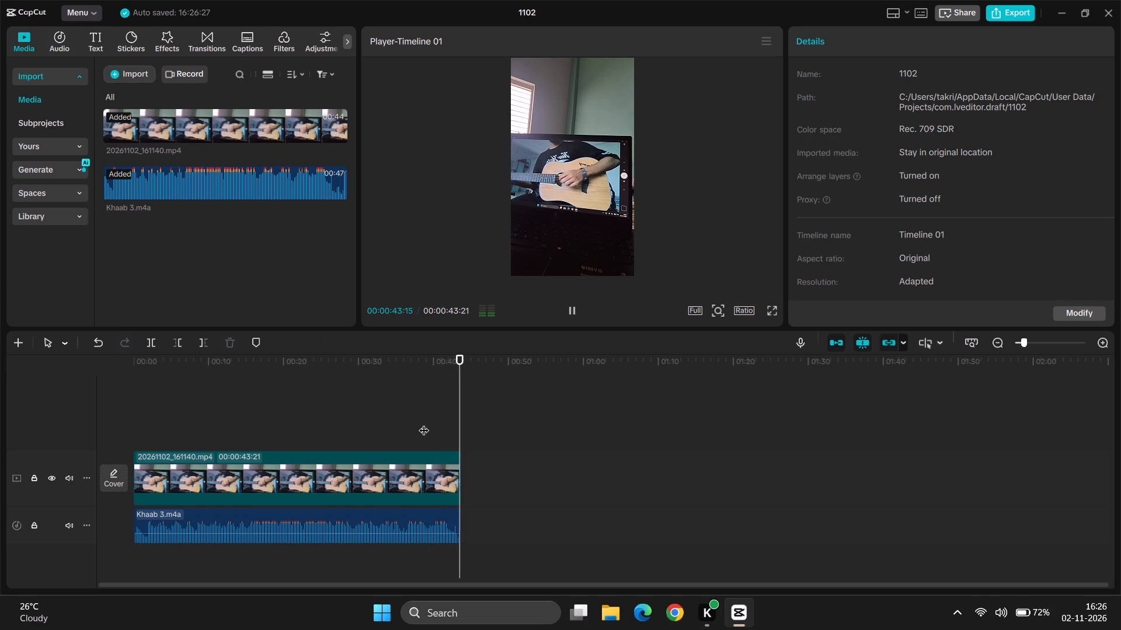
left_click(250, 418)
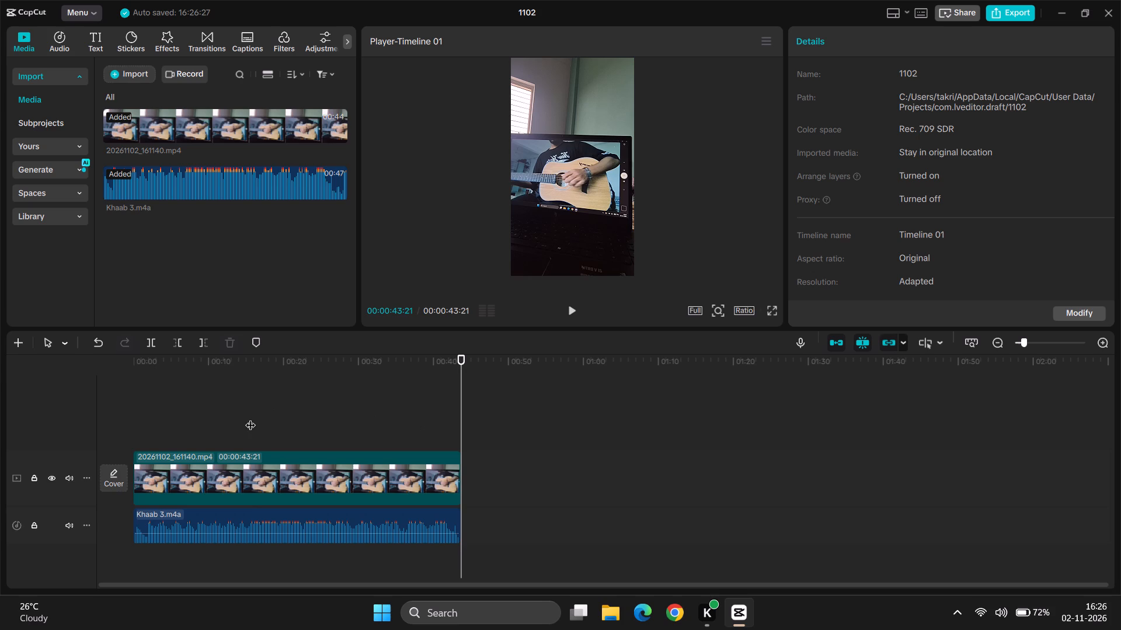
left_click_drag(252, 411, 78, 430)
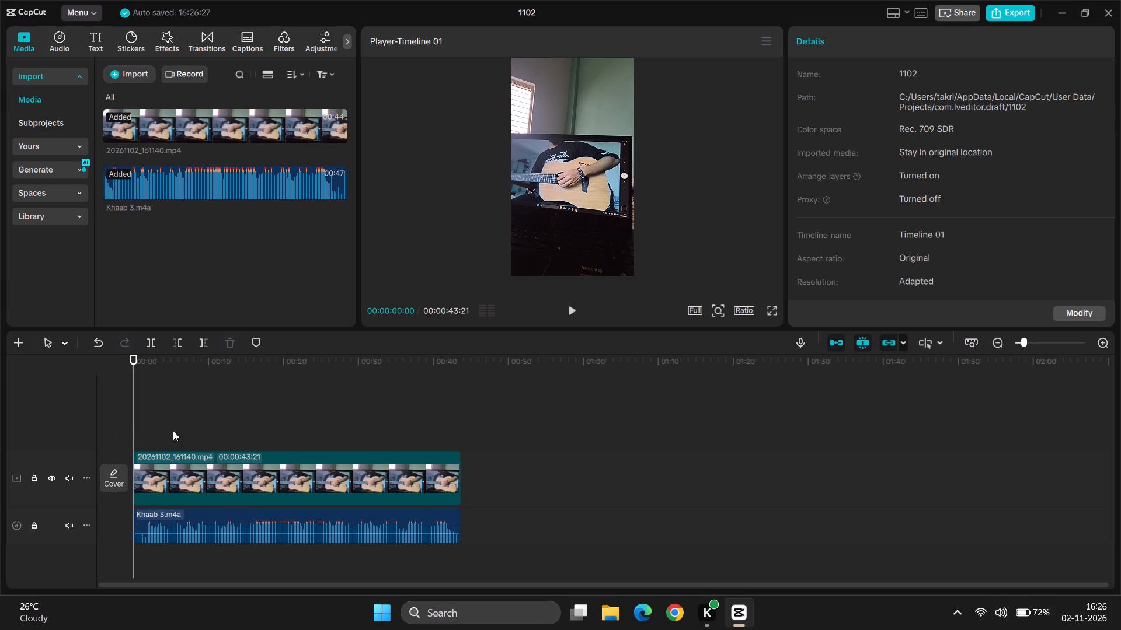
key("space")
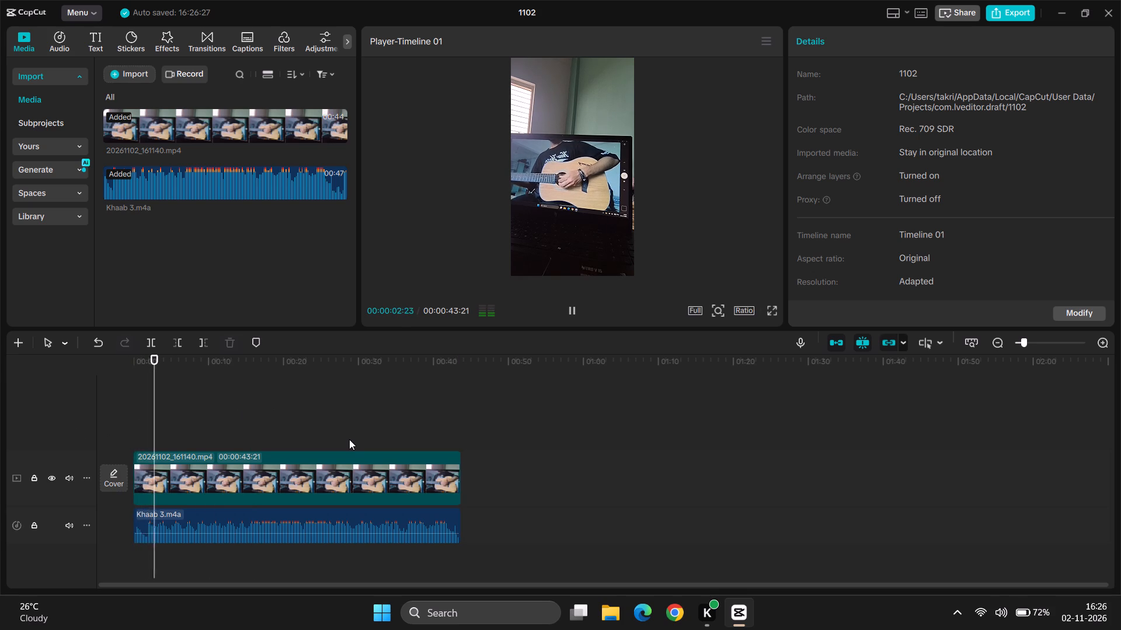
left_click(778, 313)
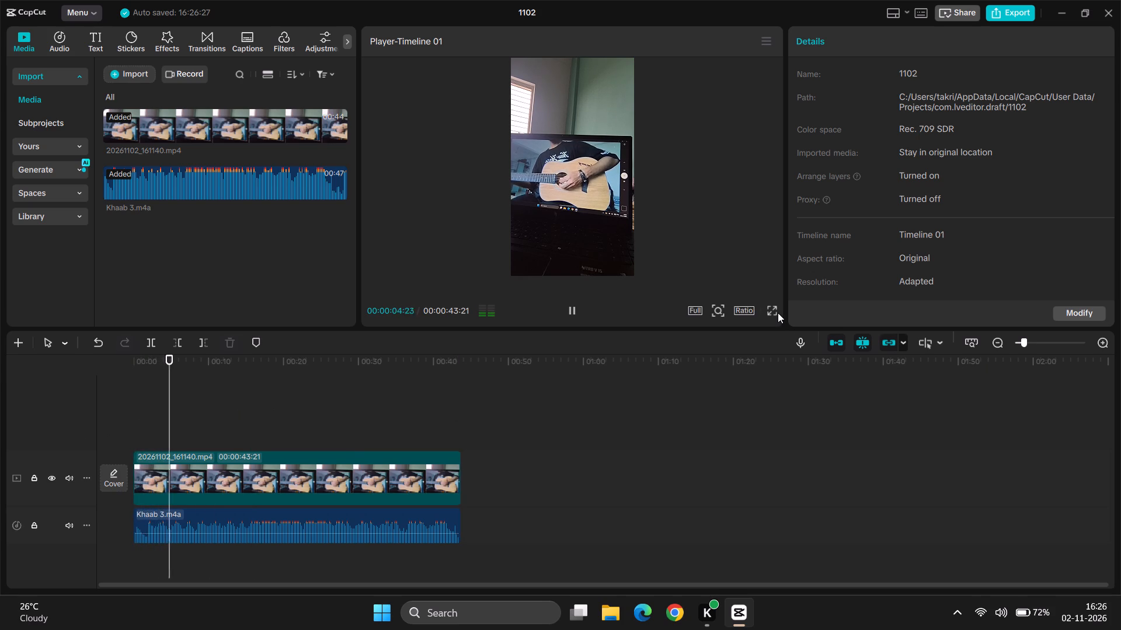
left_click(773, 309)
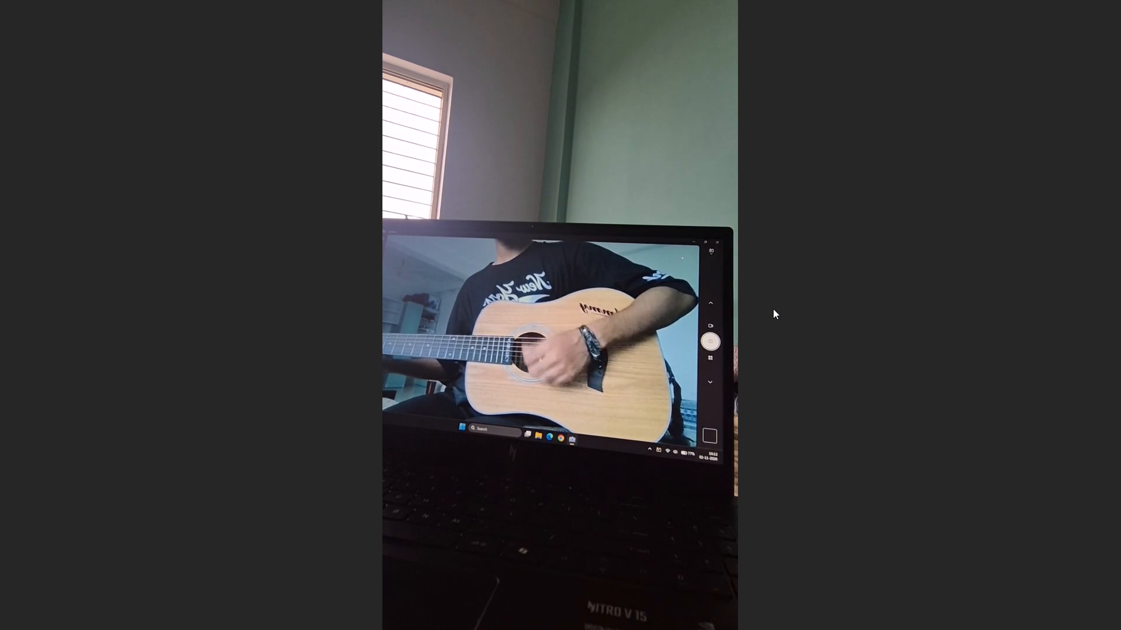
key("space")
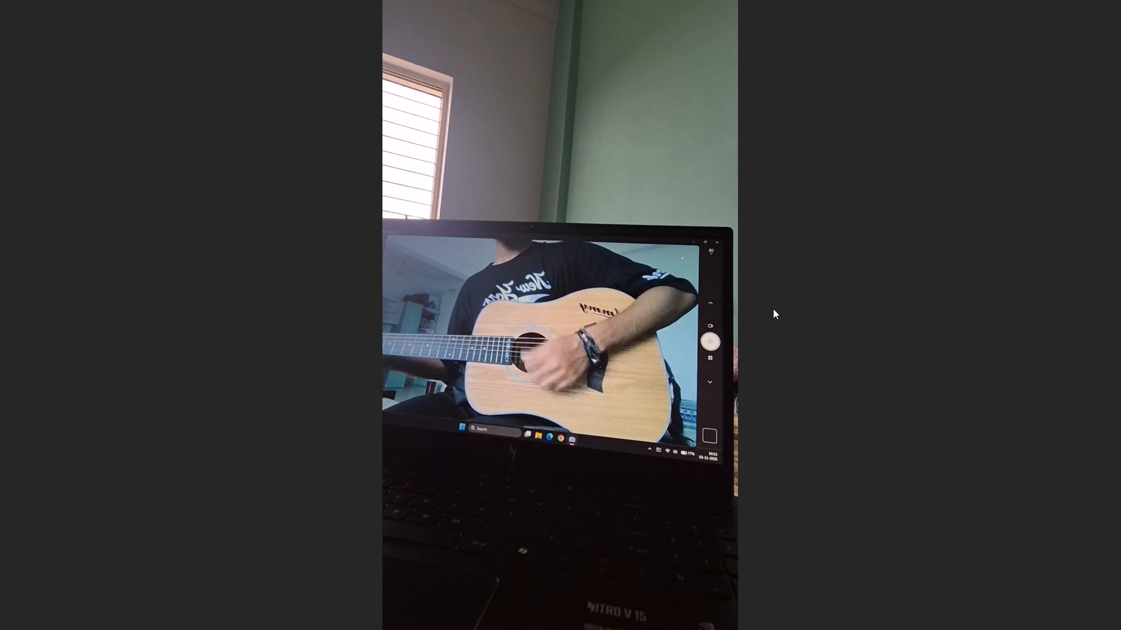
key("Escape")
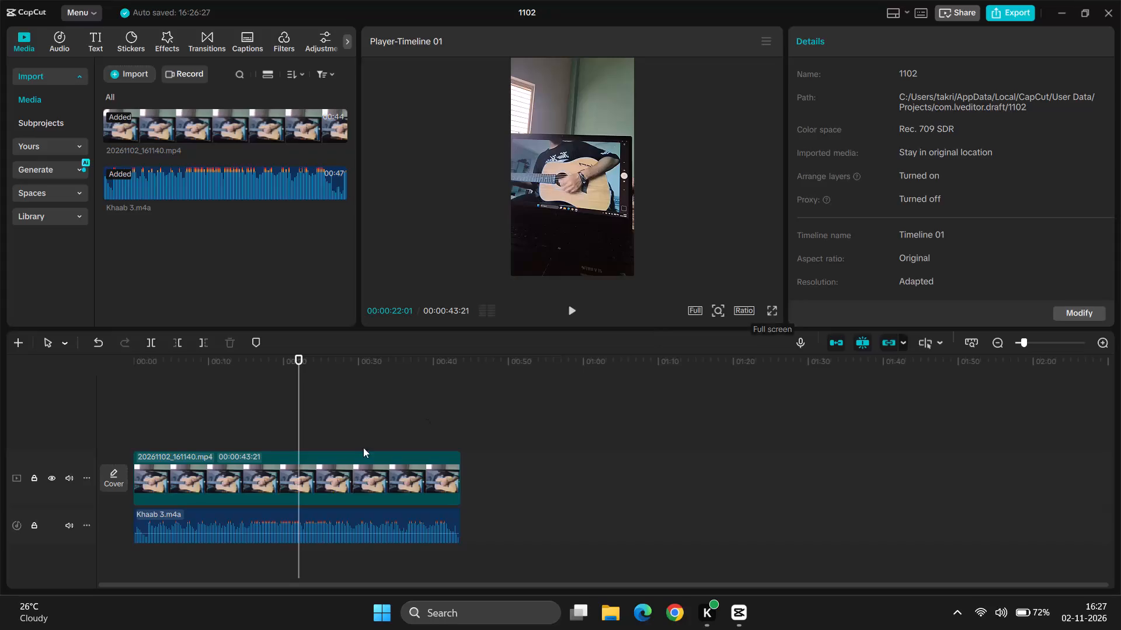
left_click(152, 426)
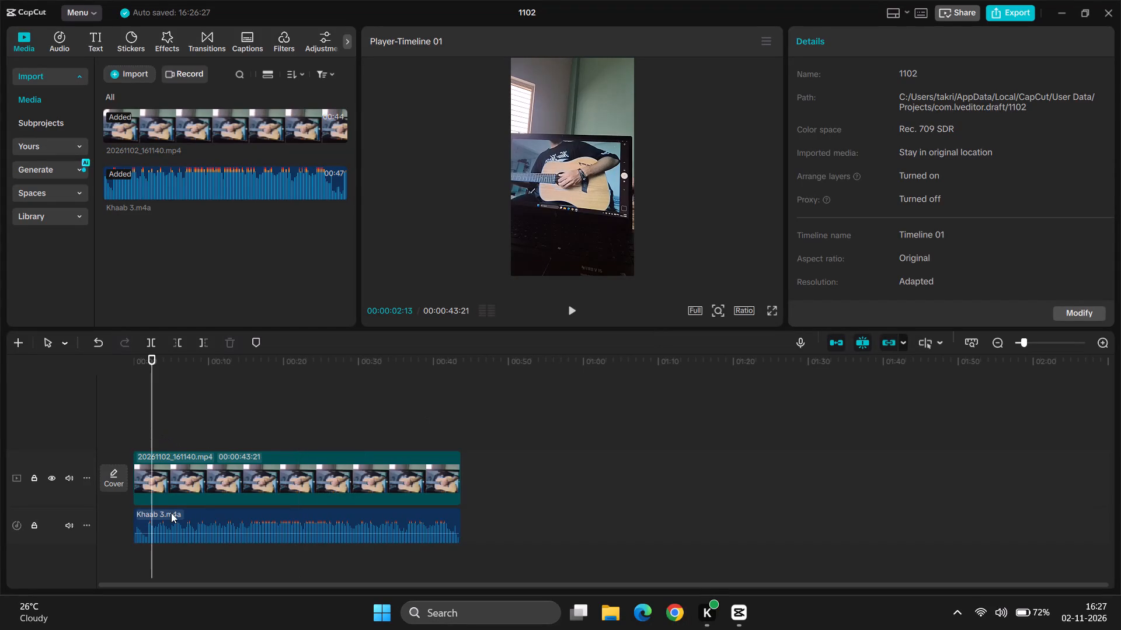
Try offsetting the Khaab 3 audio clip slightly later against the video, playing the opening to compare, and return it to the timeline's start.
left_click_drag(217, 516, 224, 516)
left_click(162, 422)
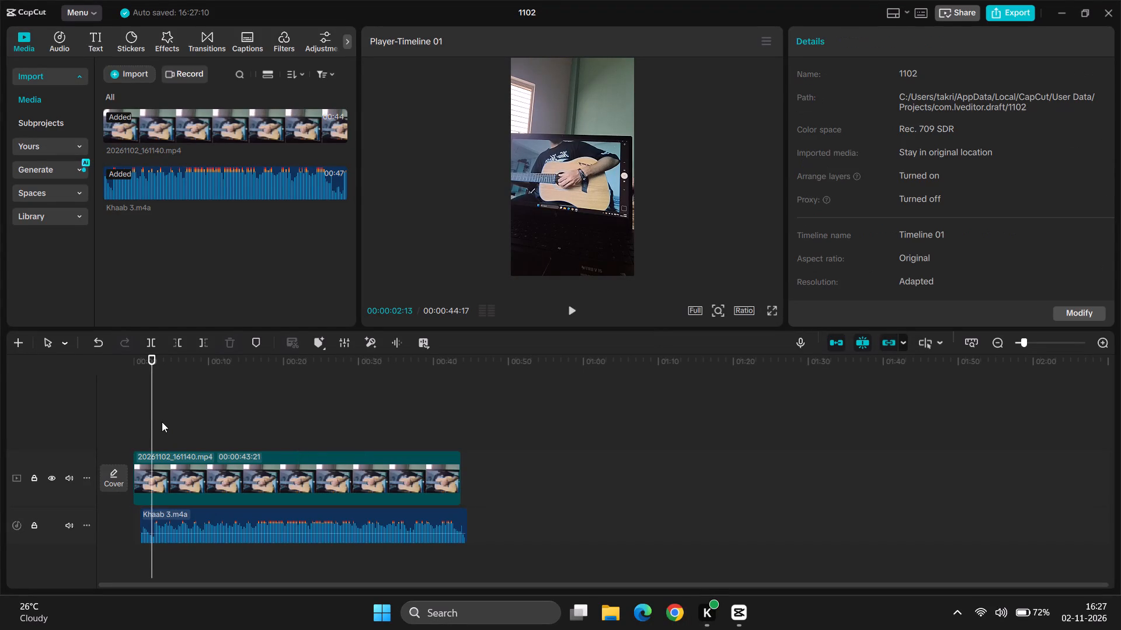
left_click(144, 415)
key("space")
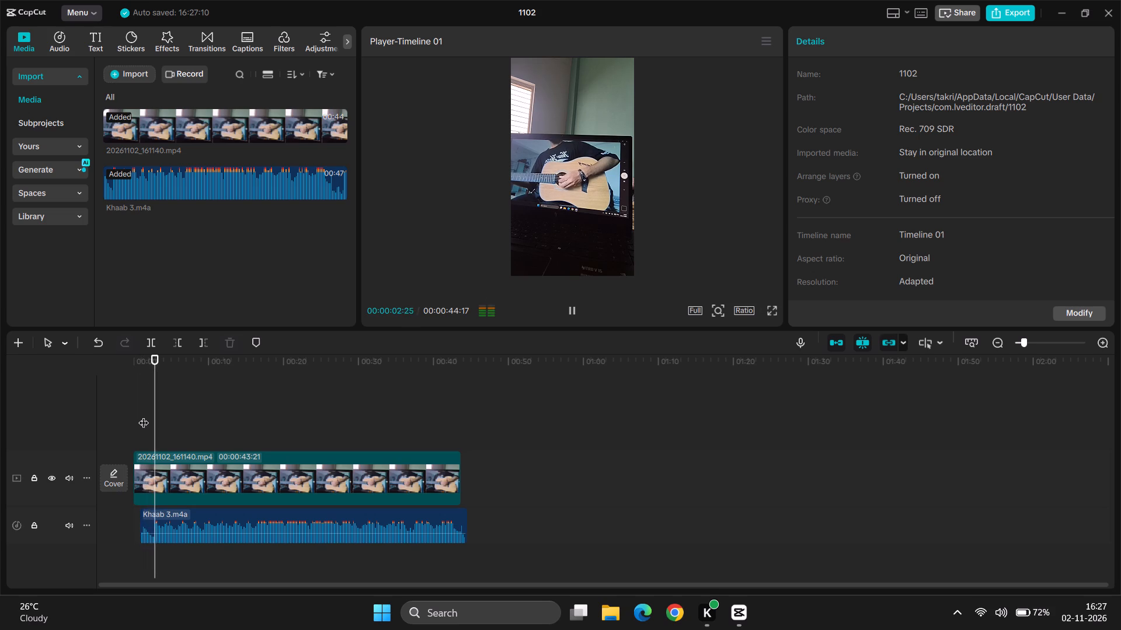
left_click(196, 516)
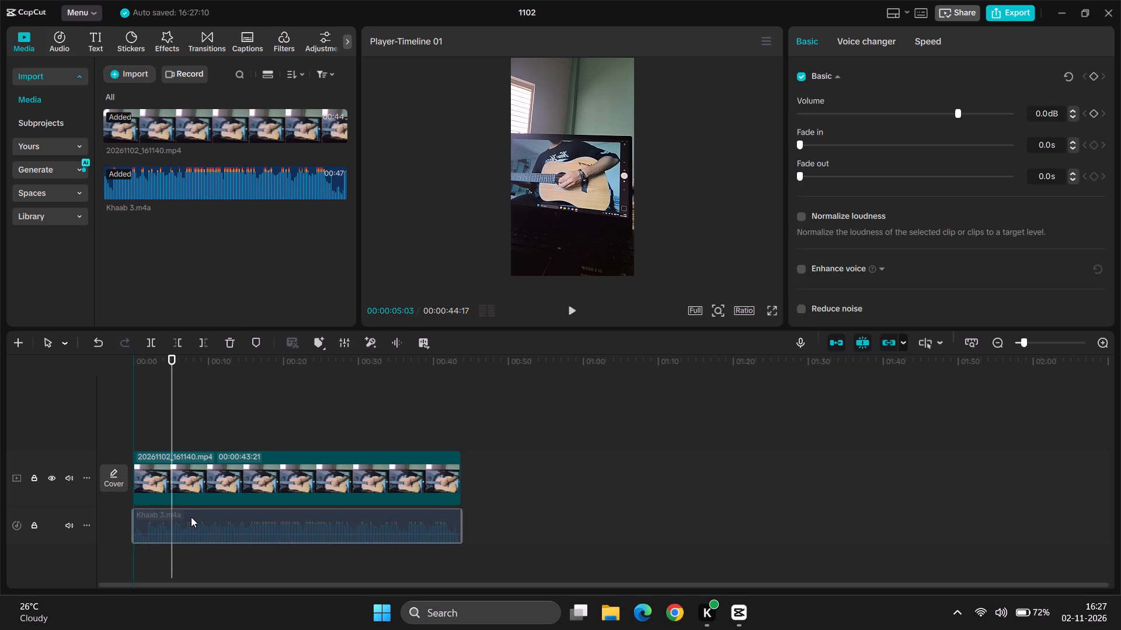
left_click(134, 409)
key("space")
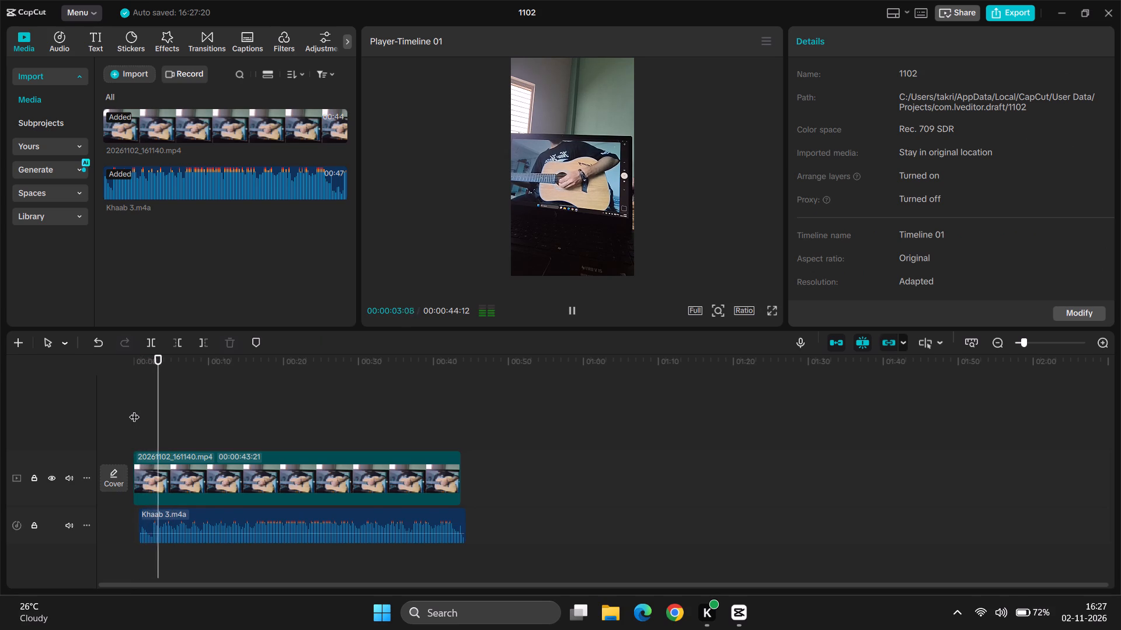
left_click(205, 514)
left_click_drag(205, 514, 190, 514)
Play the timeline up to 00:00:15:24 and split the video clip there.
key("space")
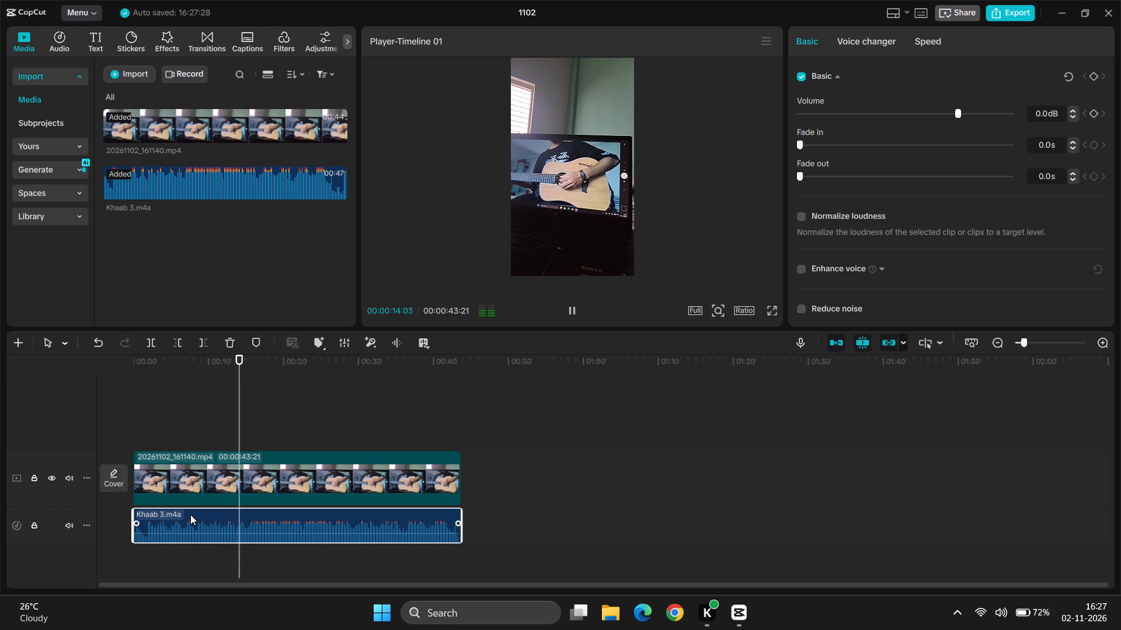
key("space")
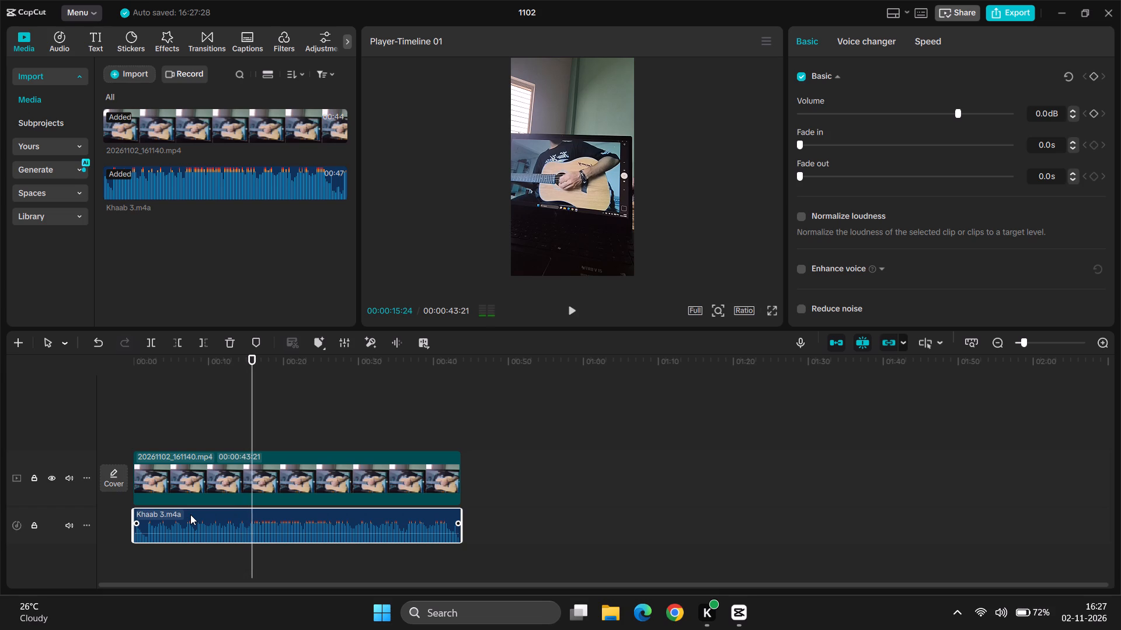
left_click(287, 488)
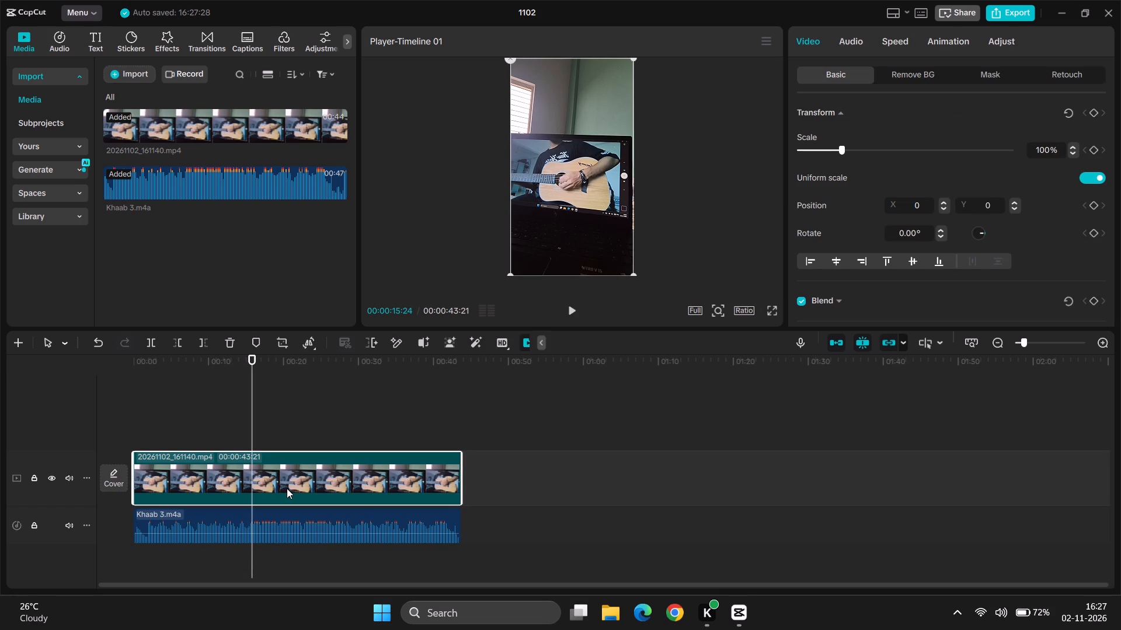
key("ctrl+b")
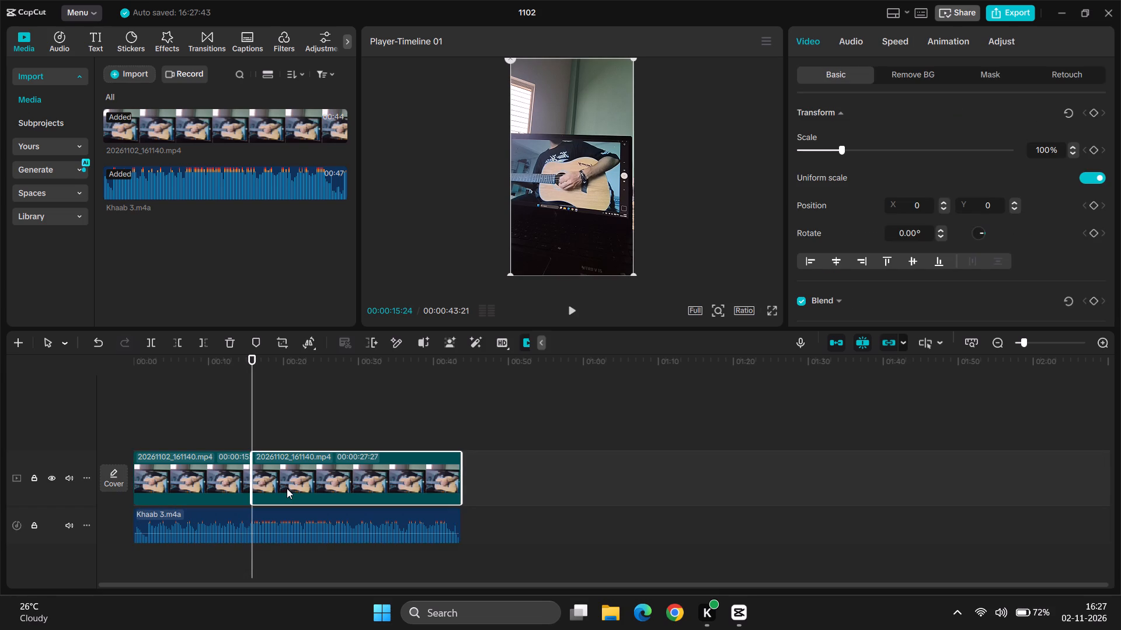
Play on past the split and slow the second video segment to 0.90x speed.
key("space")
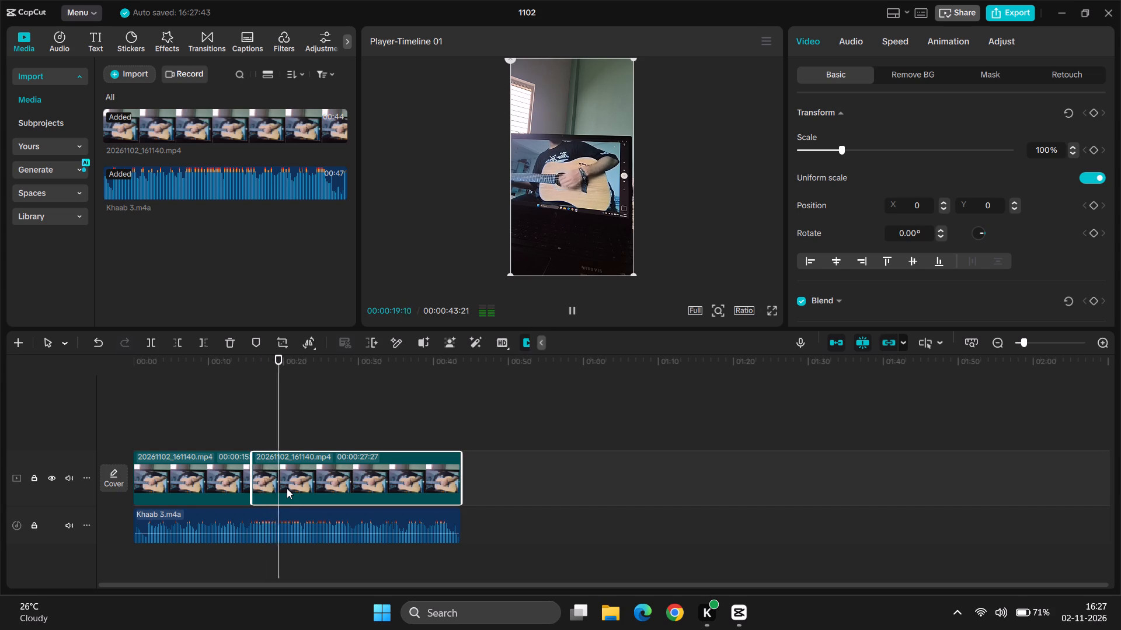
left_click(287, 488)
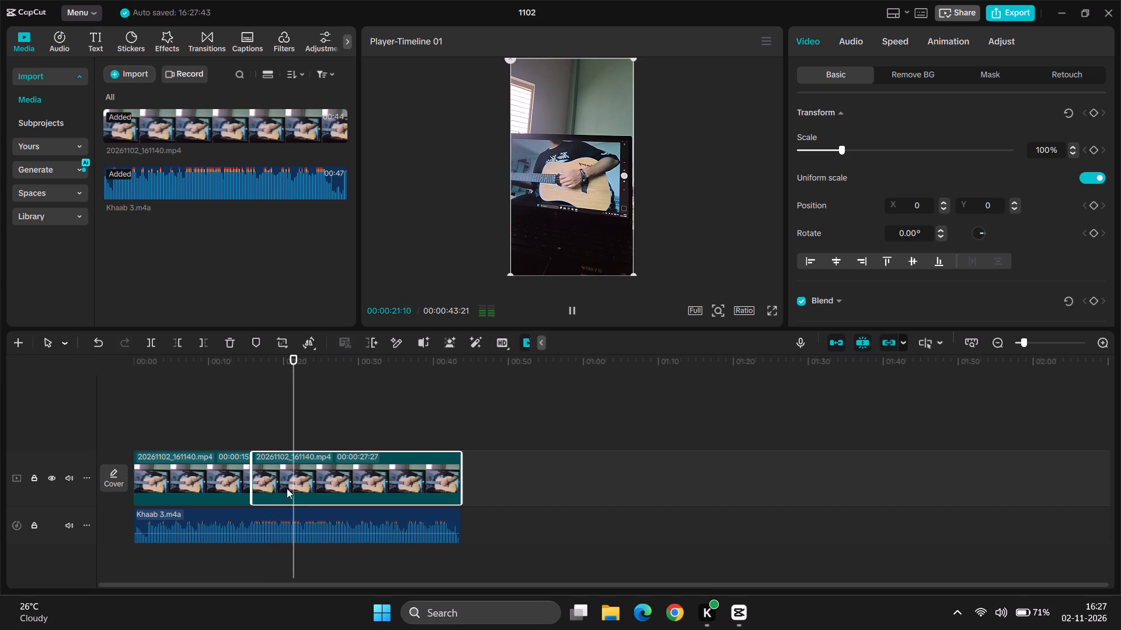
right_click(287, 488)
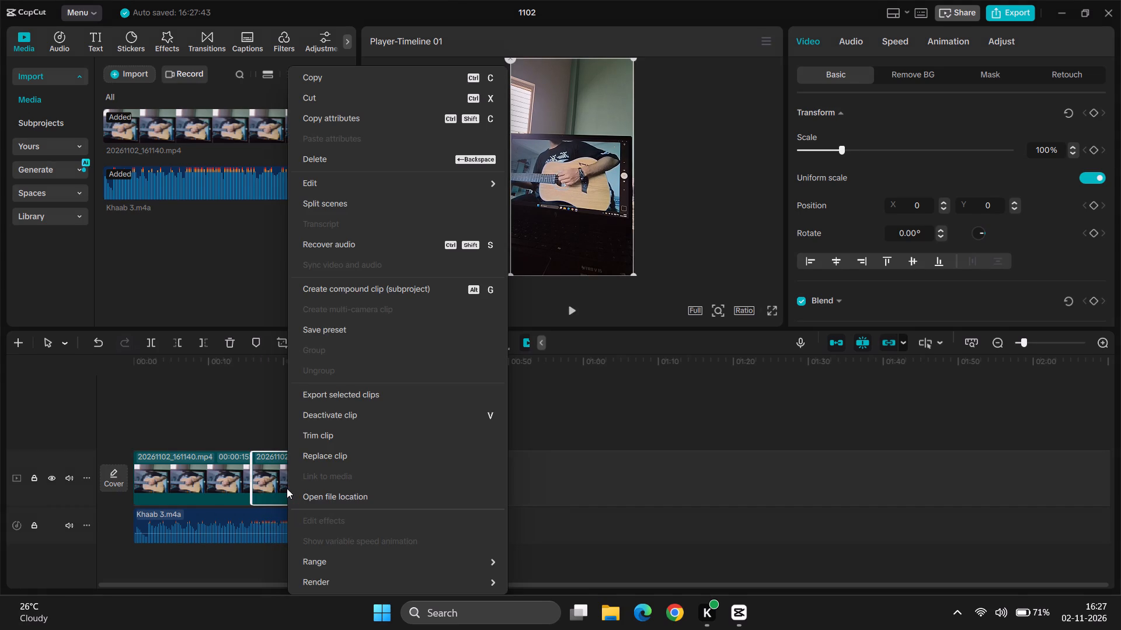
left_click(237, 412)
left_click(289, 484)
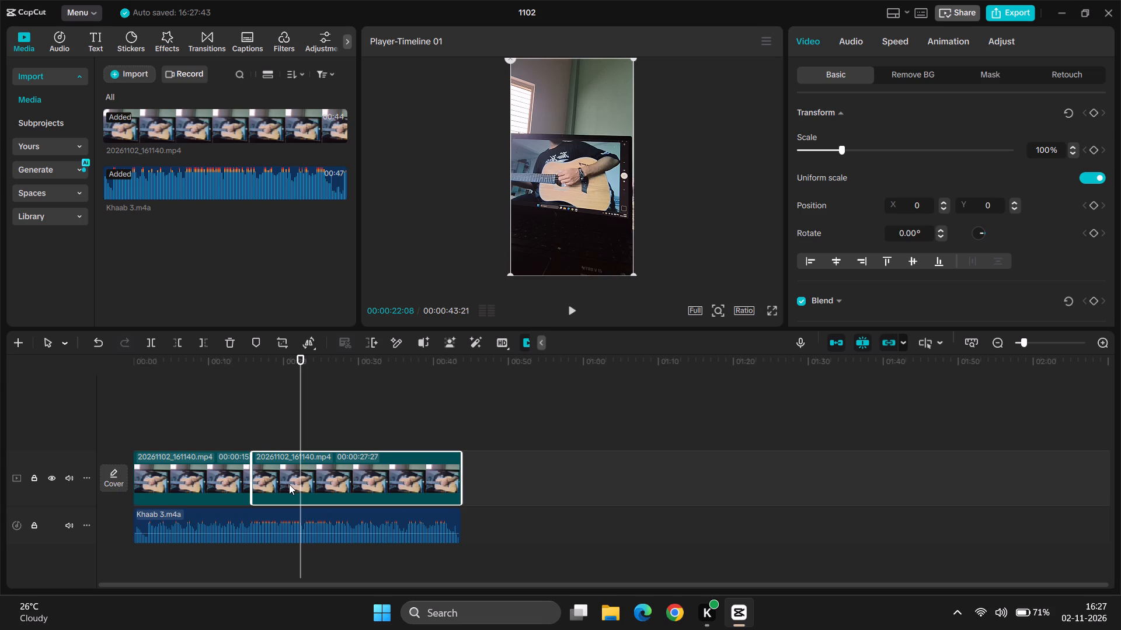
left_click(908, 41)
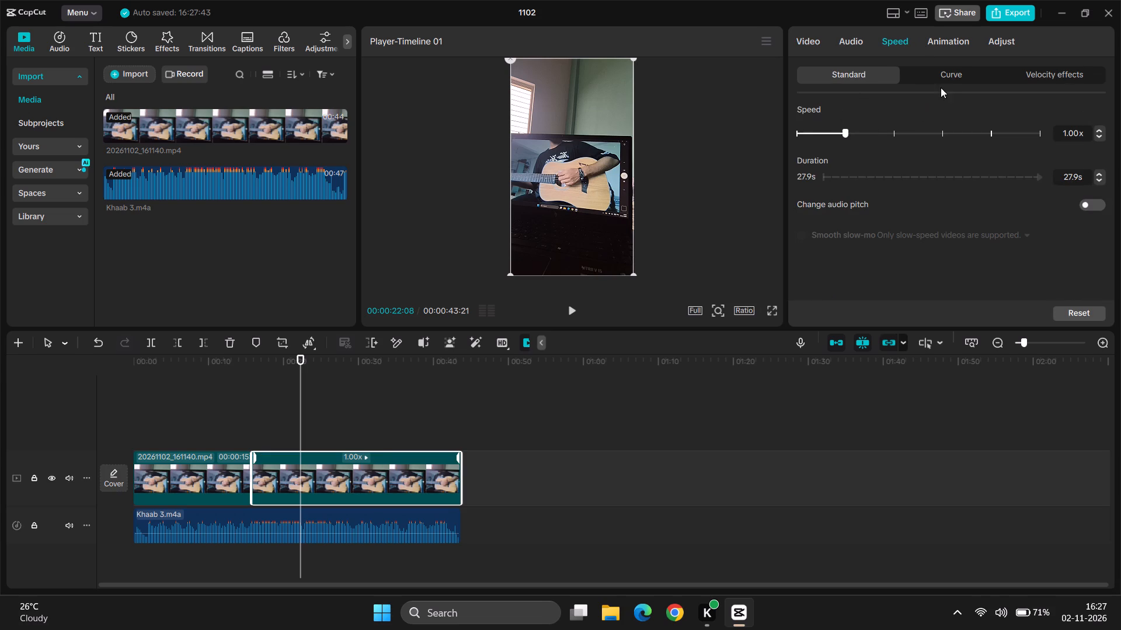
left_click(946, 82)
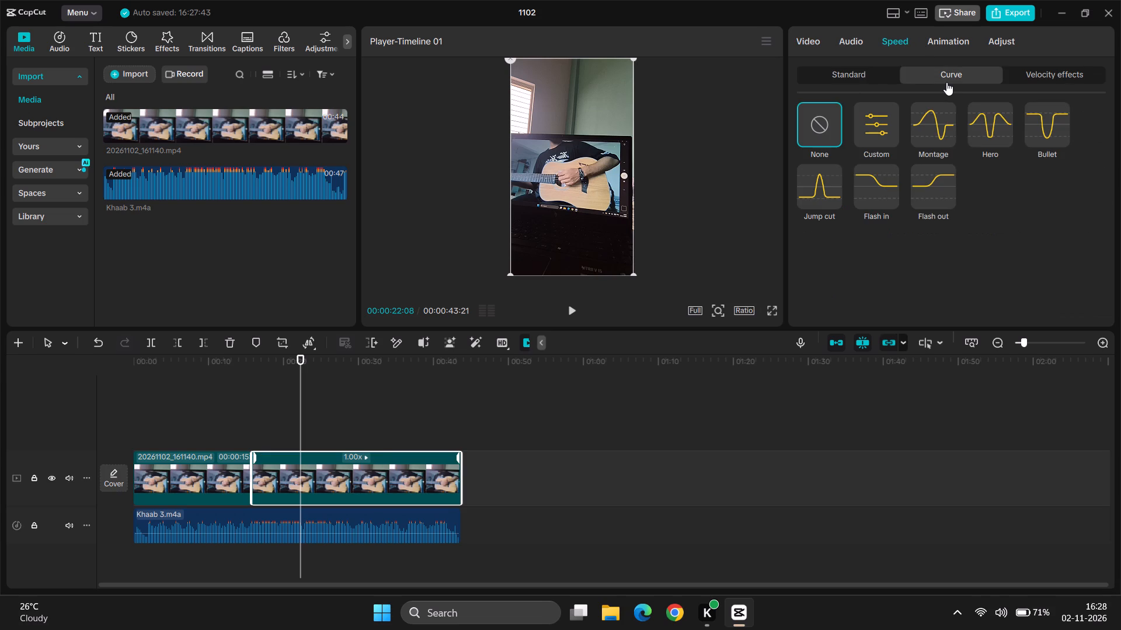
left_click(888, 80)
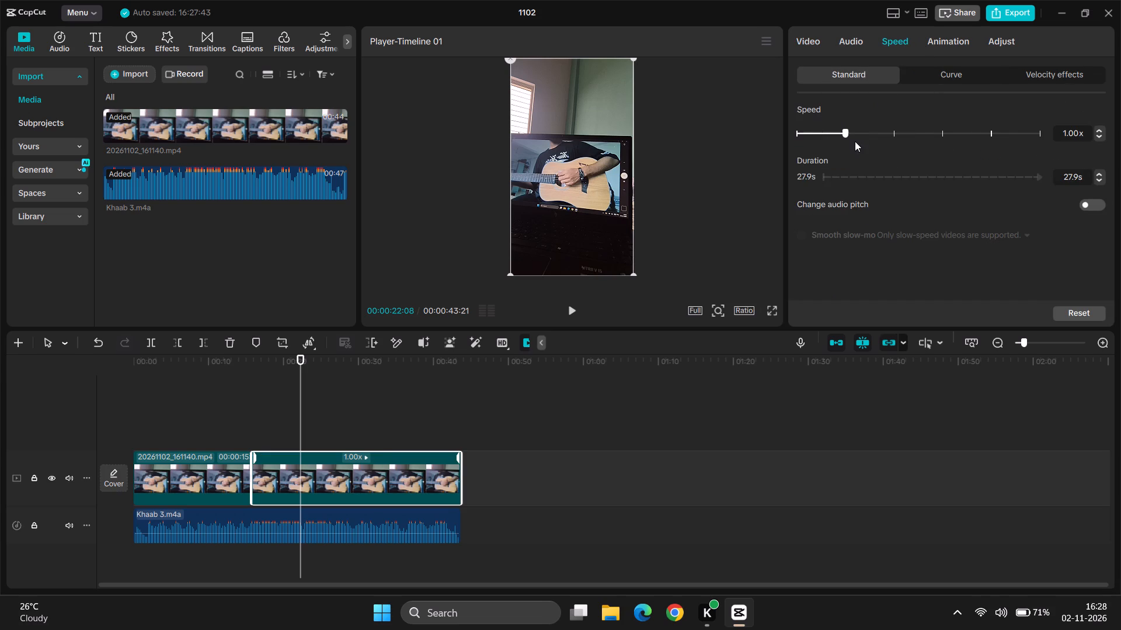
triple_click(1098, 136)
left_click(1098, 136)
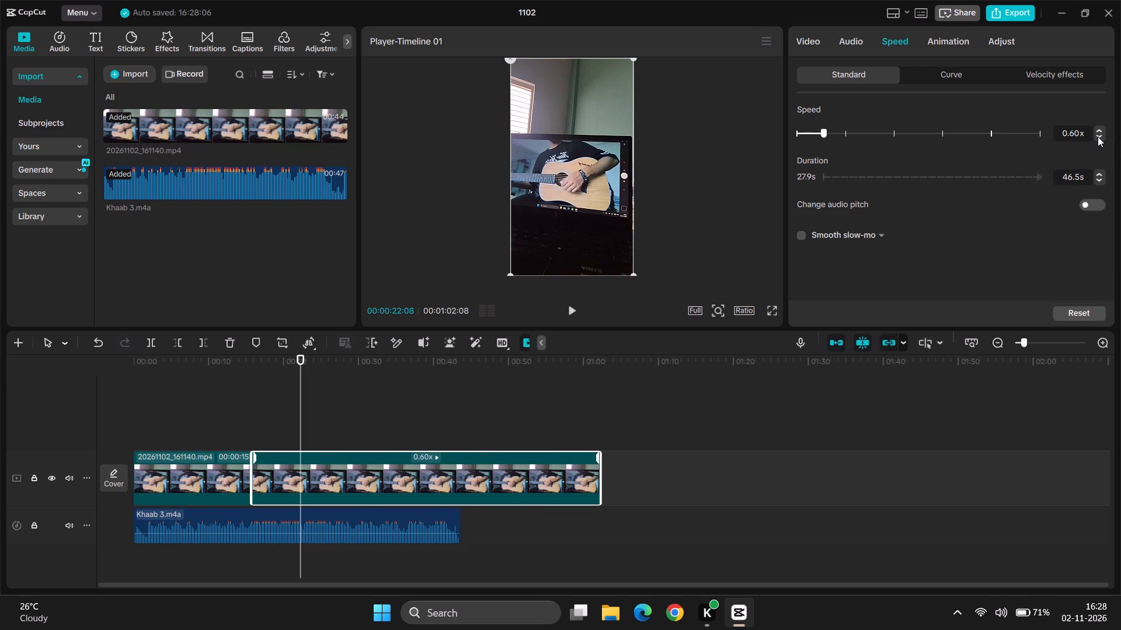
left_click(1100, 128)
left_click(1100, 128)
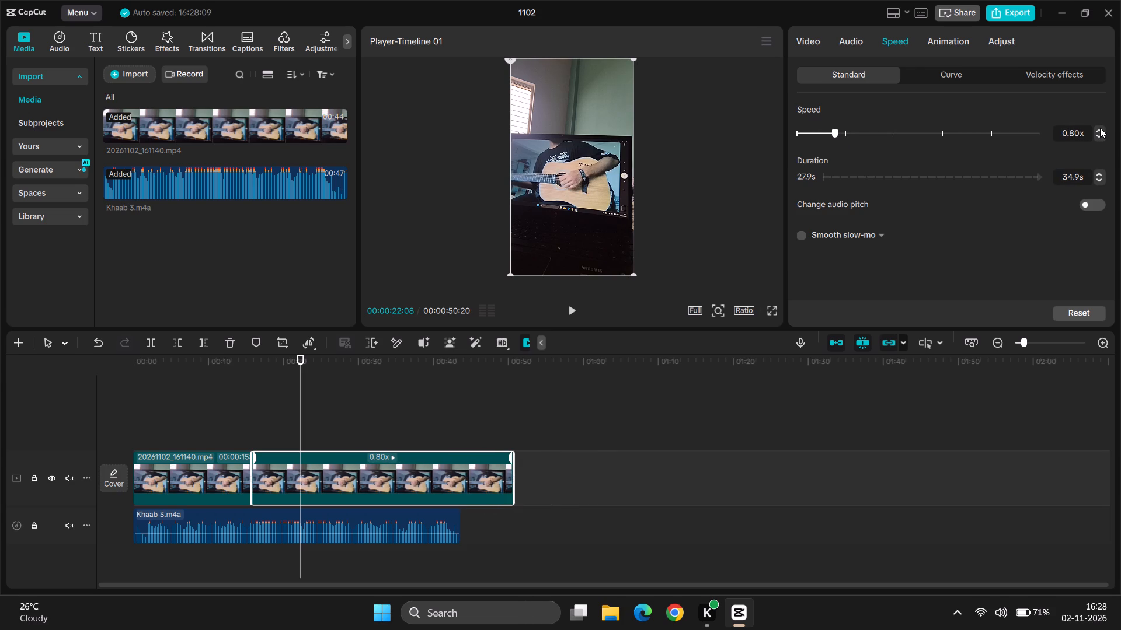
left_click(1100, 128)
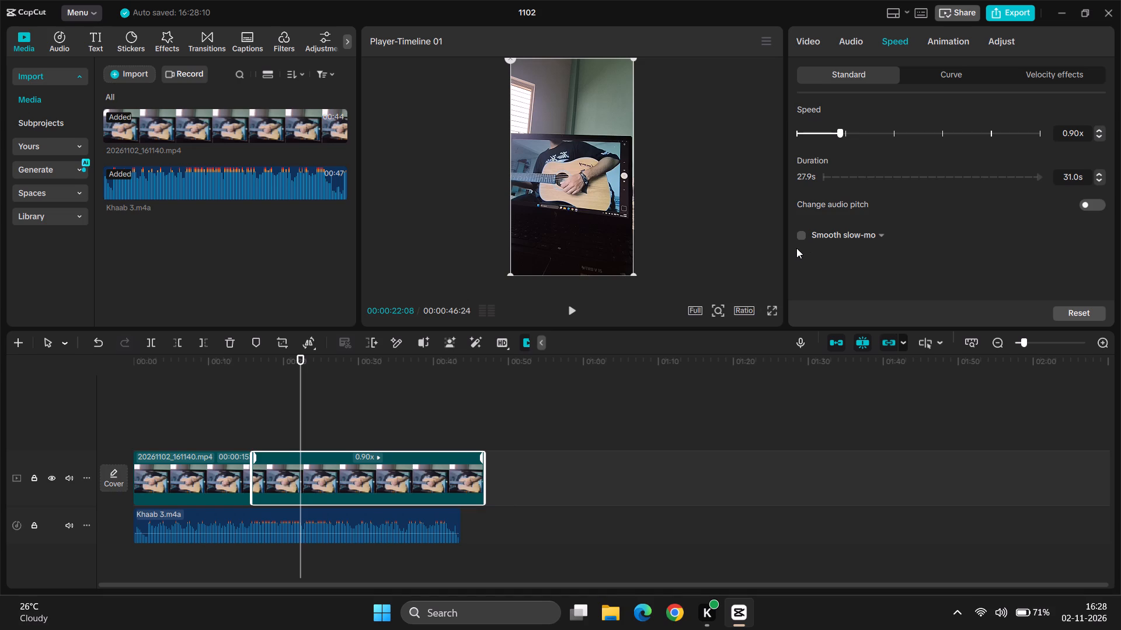
Play the second video segment and set its speed to 0.92x.
key("space")
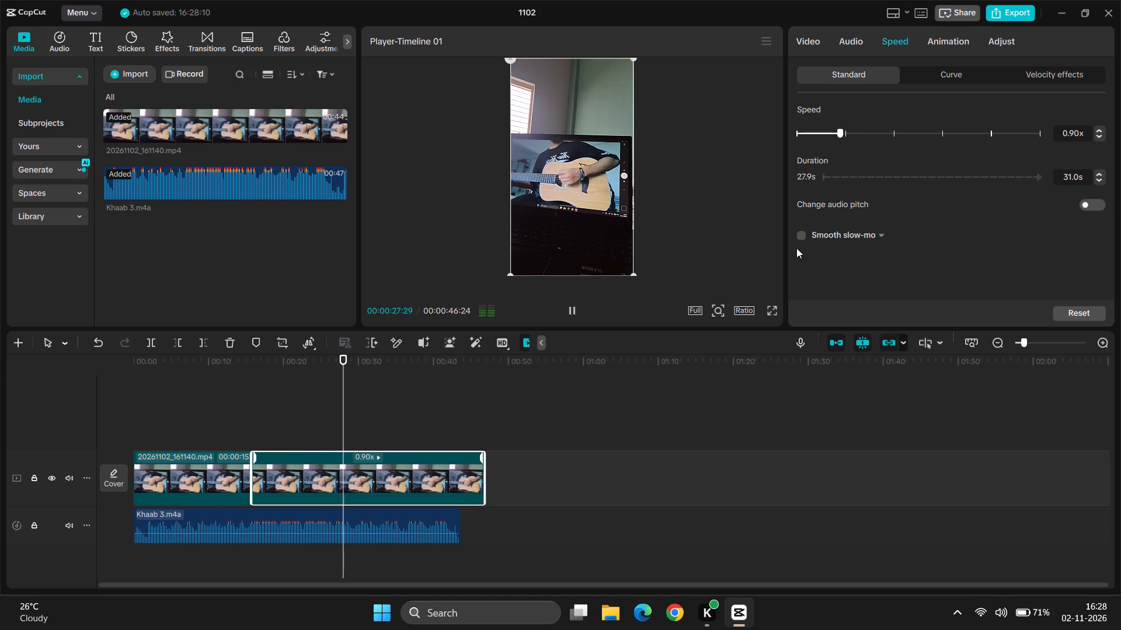
left_click(839, 132)
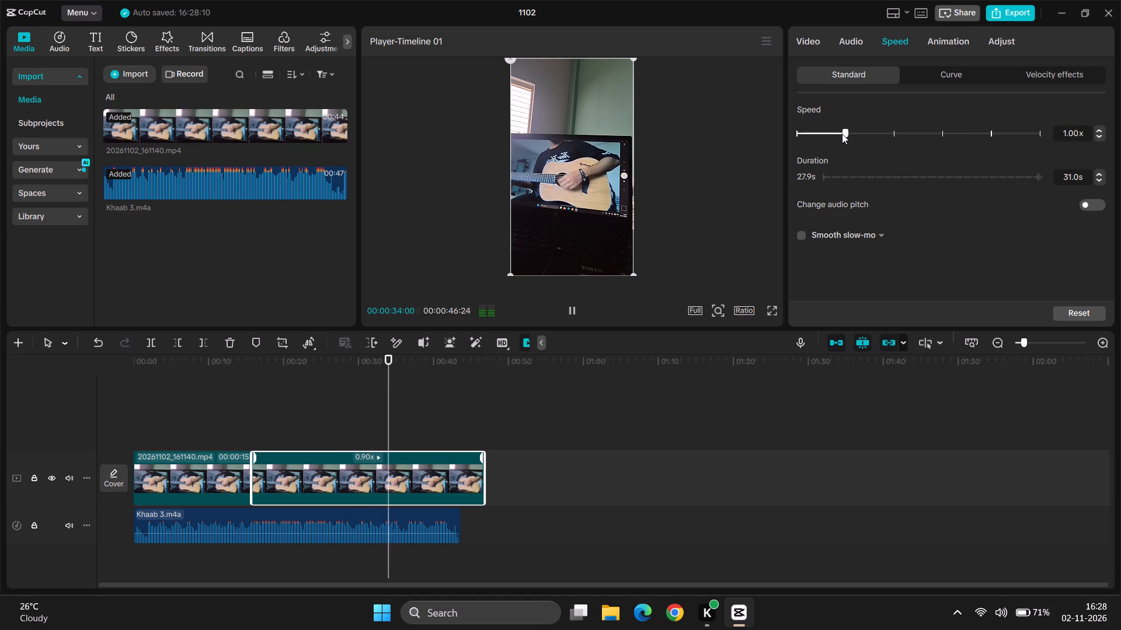
left_click(842, 134)
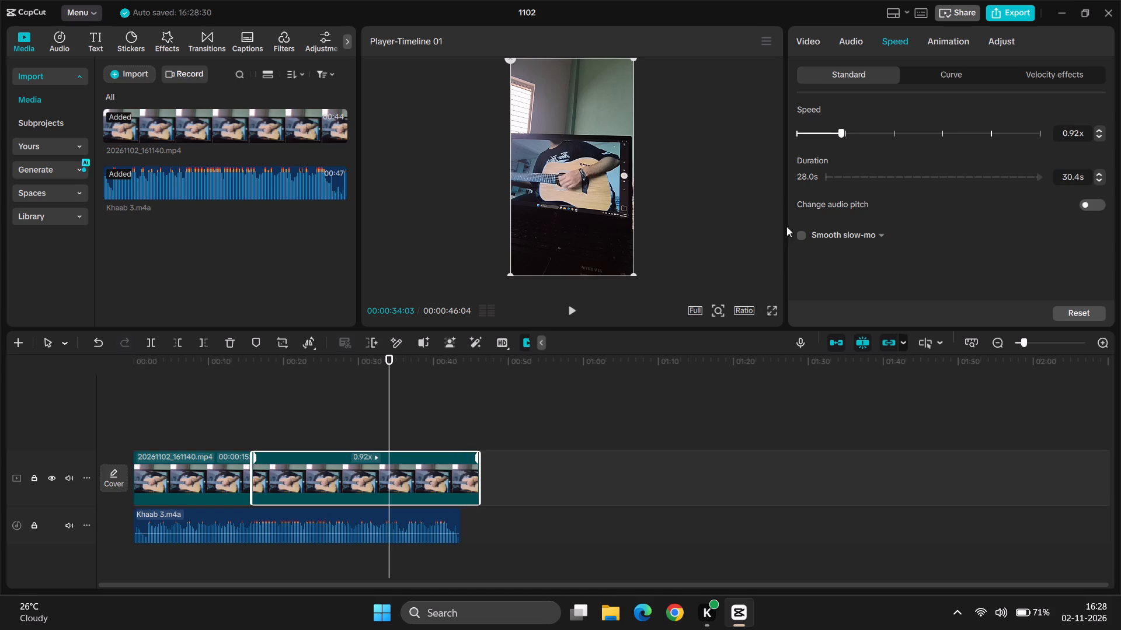
Play the timeline from shortly before the split through to the end, partly in full screen, to check the audio sync.
left_click(686, 377)
left_click(231, 424)
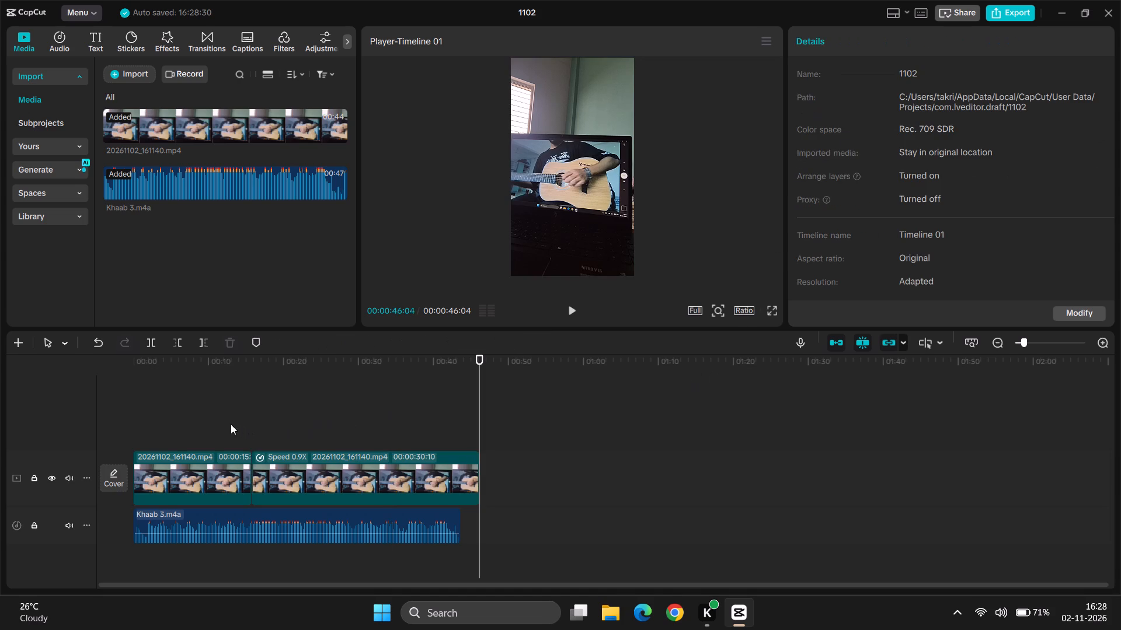
key("space")
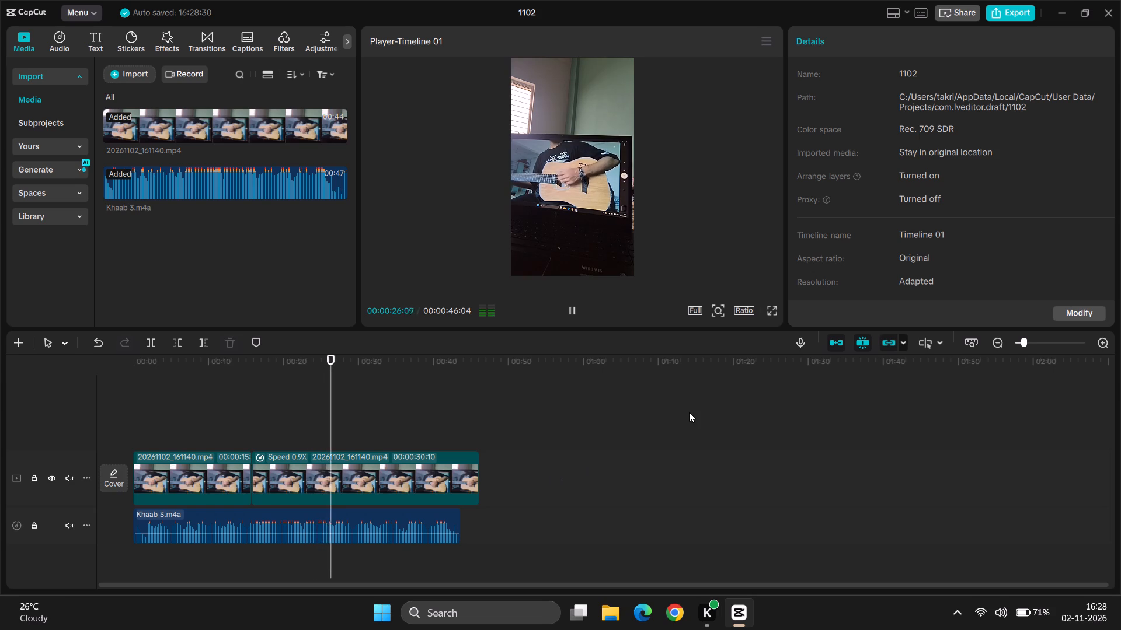
left_click(777, 314)
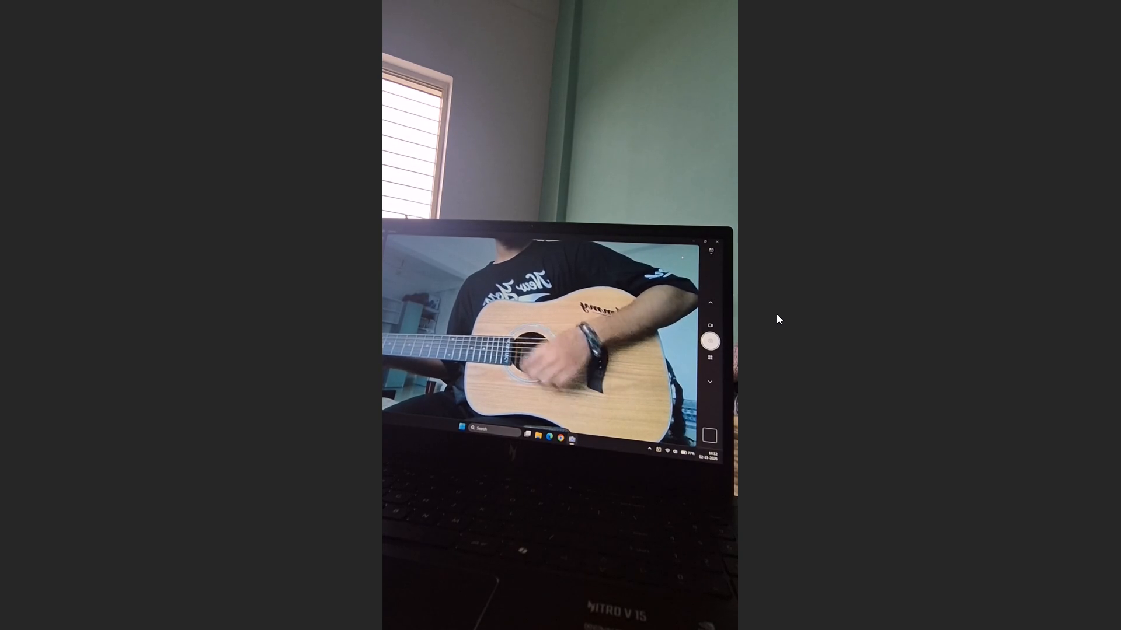
left_click(689, 412)
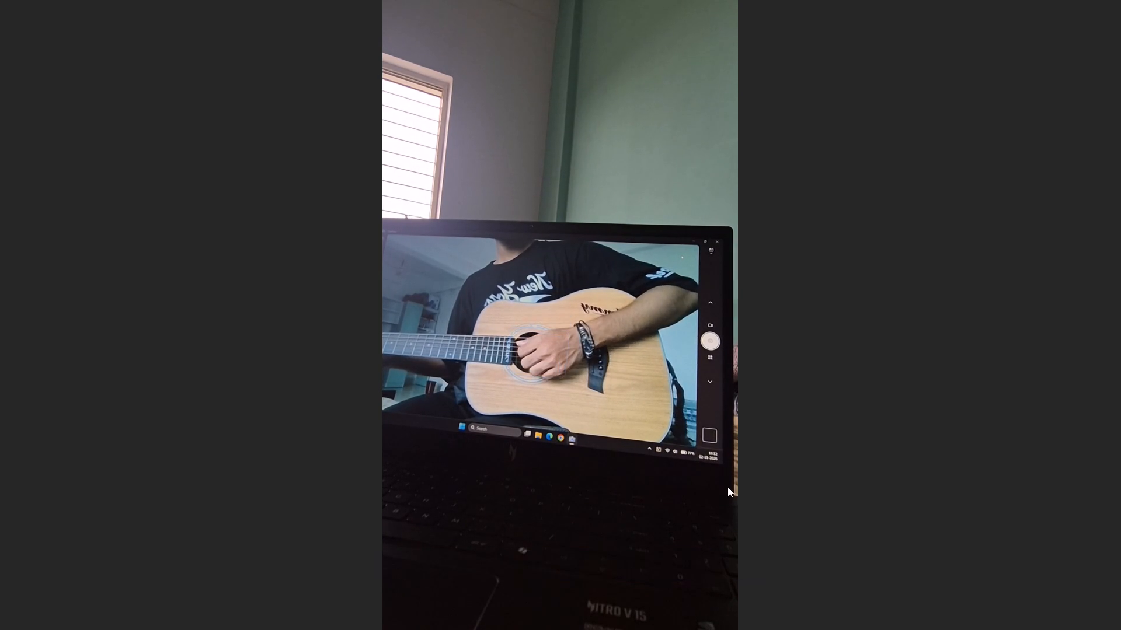
left_click(739, 510)
left_click(750, 563)
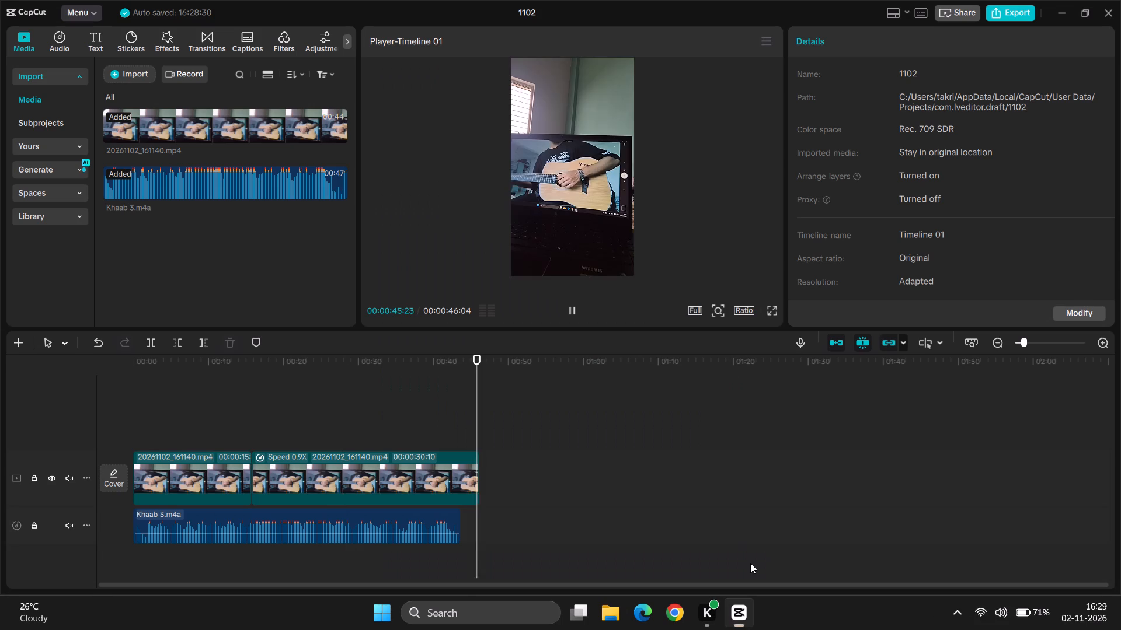
Trim the end of the Khaab 3 audio clip back to about 00:00:42:22.
left_click(444, 527)
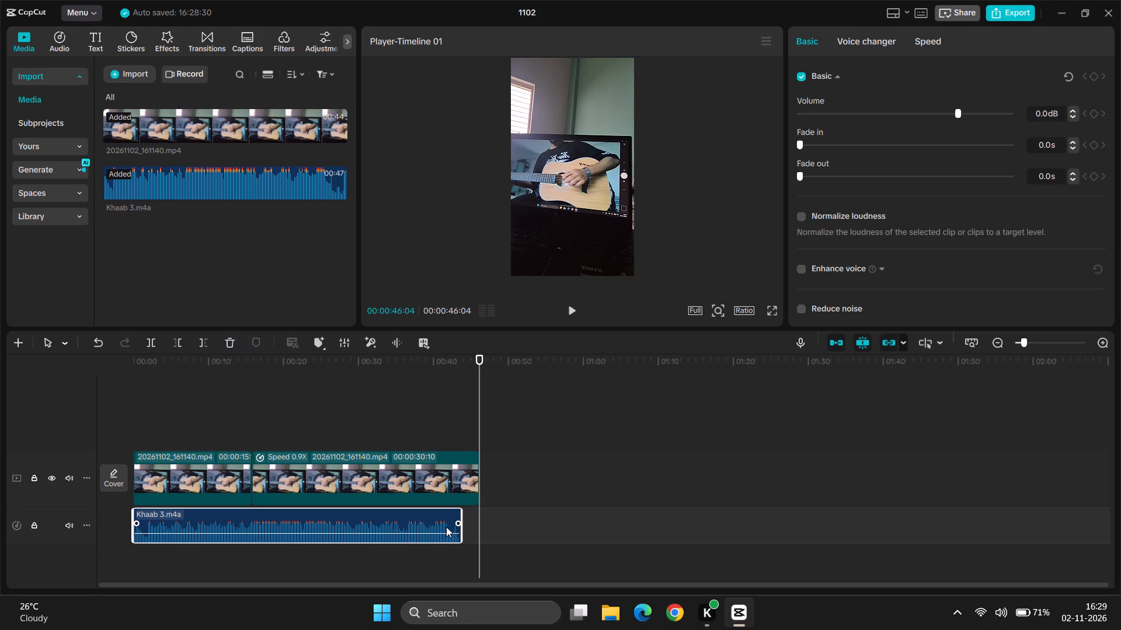
left_click_drag(465, 528, 460, 530)
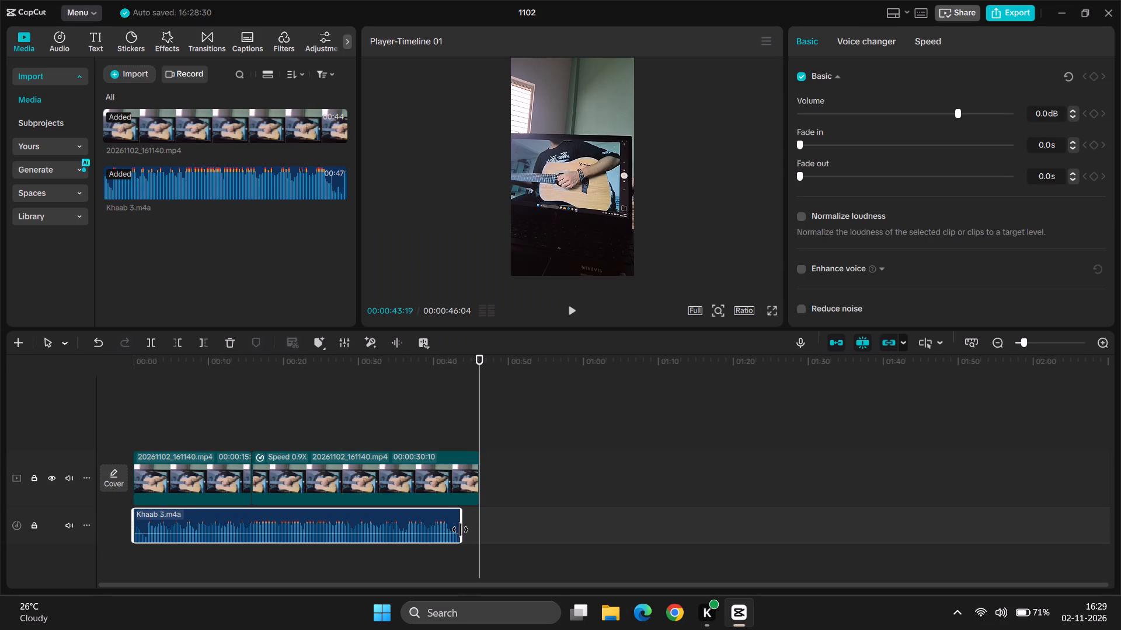
left_click_drag(460, 530, 455, 530)
Replay the last seconds of the timeline to check how the trimmed Khaab 3 audio ends against the video.
left_click(416, 436)
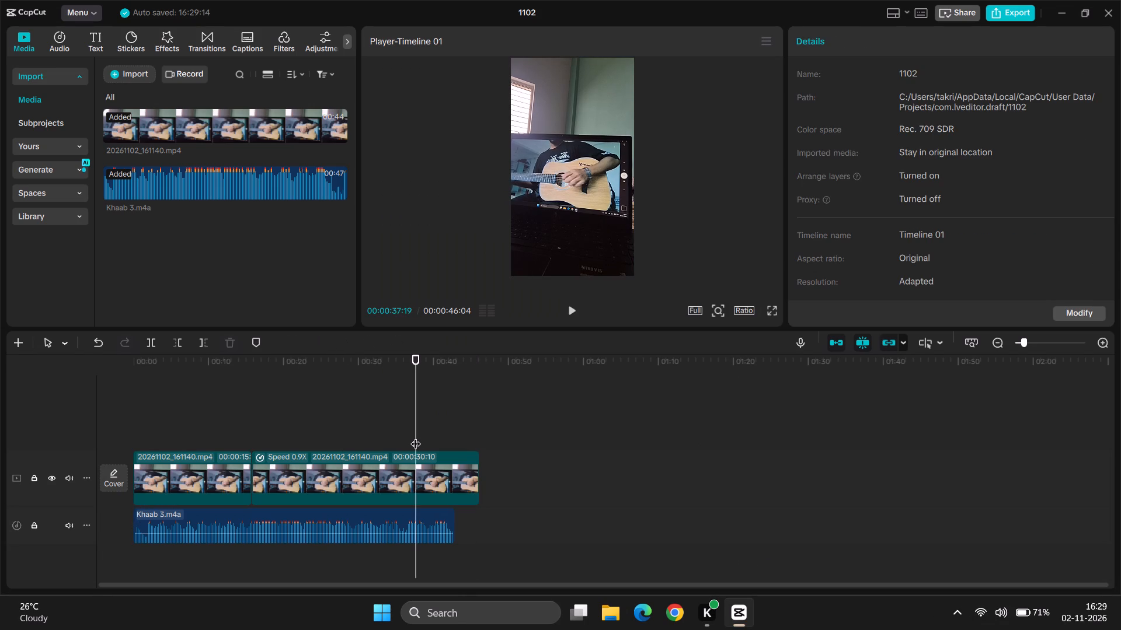
key("space")
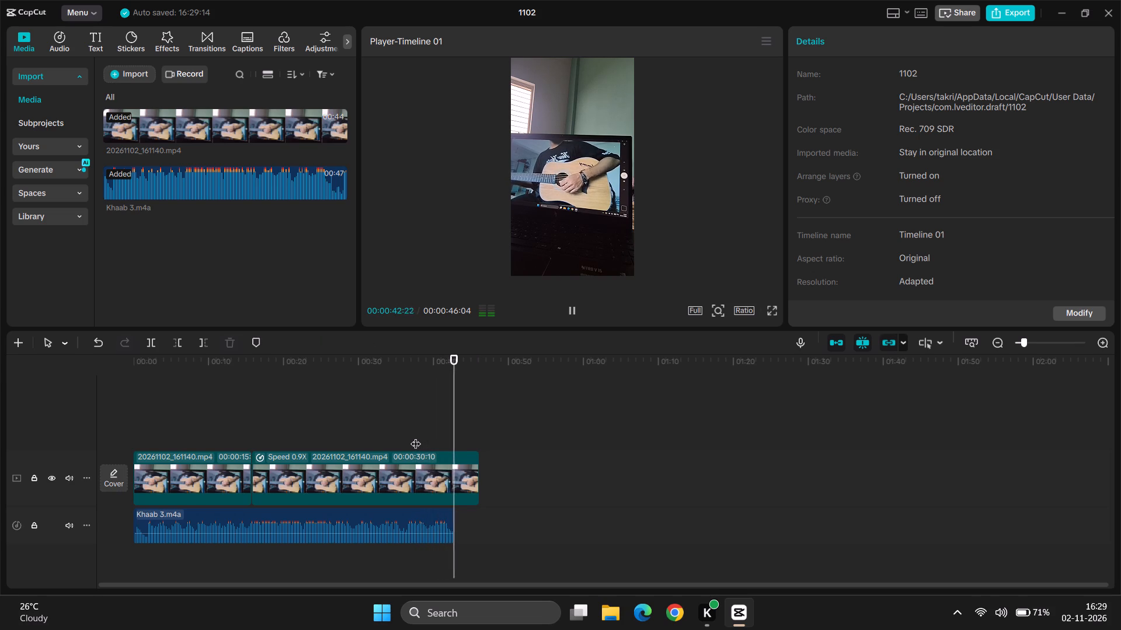
left_click(438, 520)
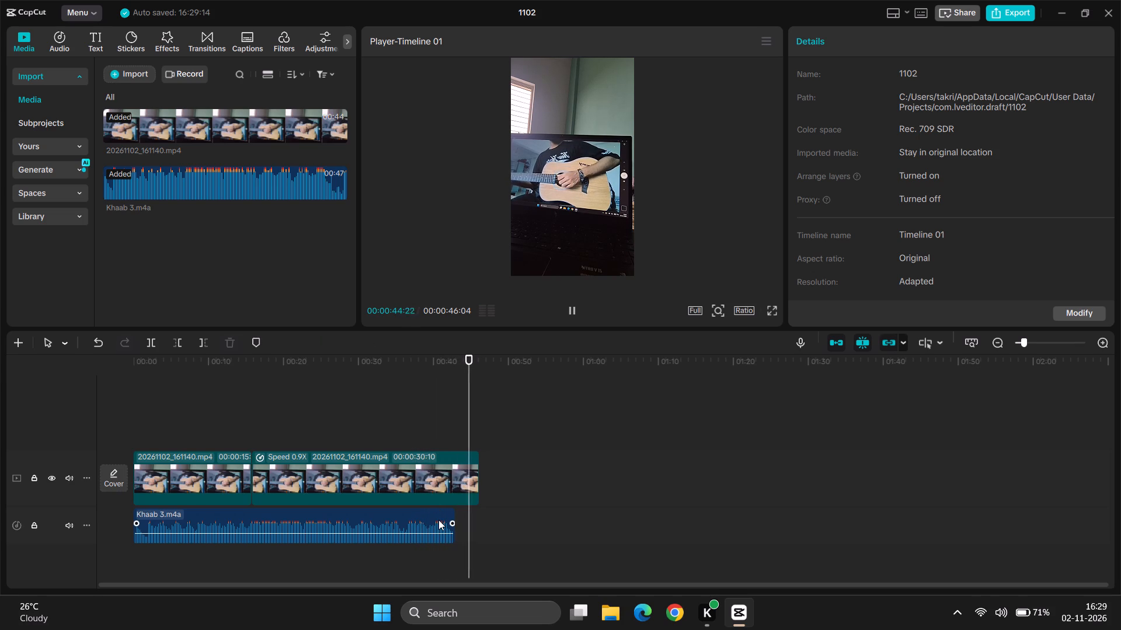
left_click(424, 426)
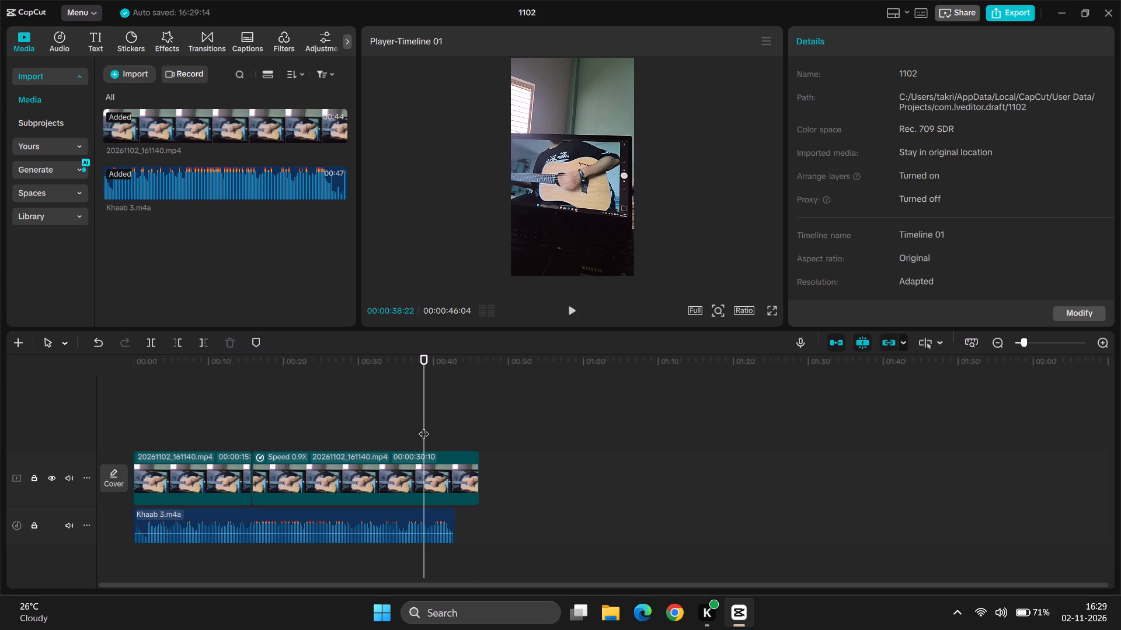
left_click(396, 522)
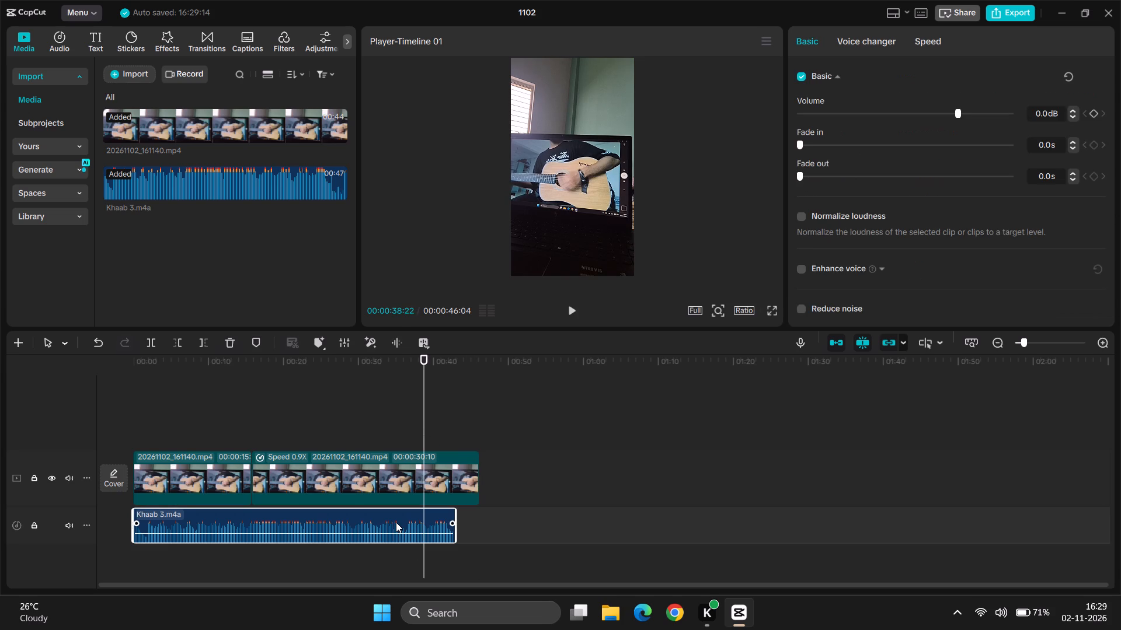
key("space")
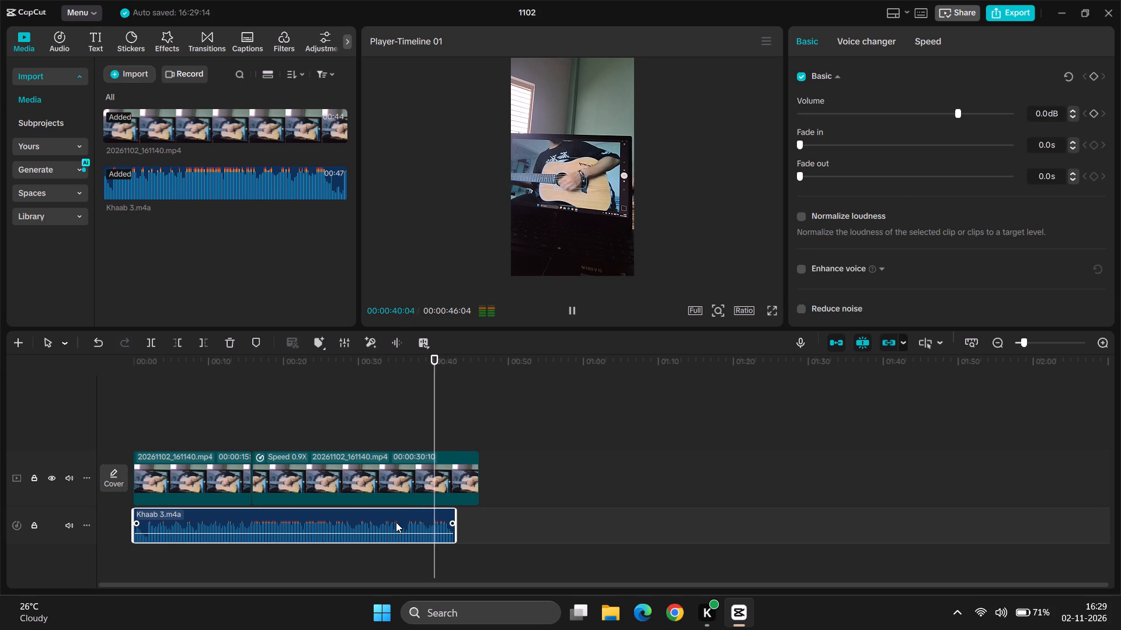
key("space")
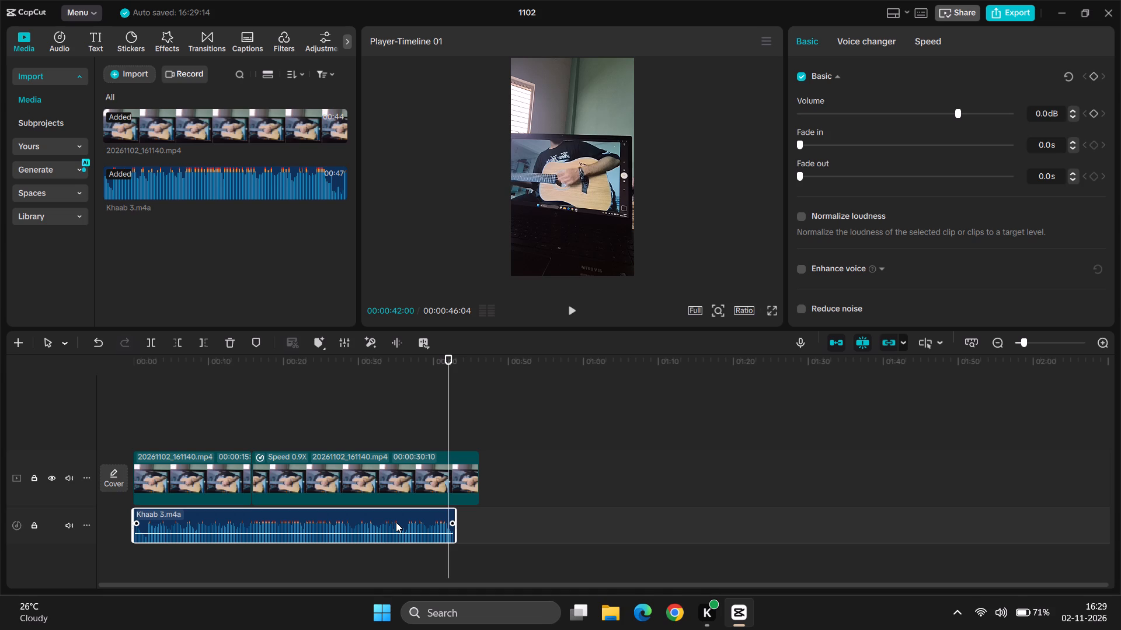
Split the Khaab 3 audio clip at 00:00:42:00 and delete the short leftover piece after the split.
key("ctrl+b")
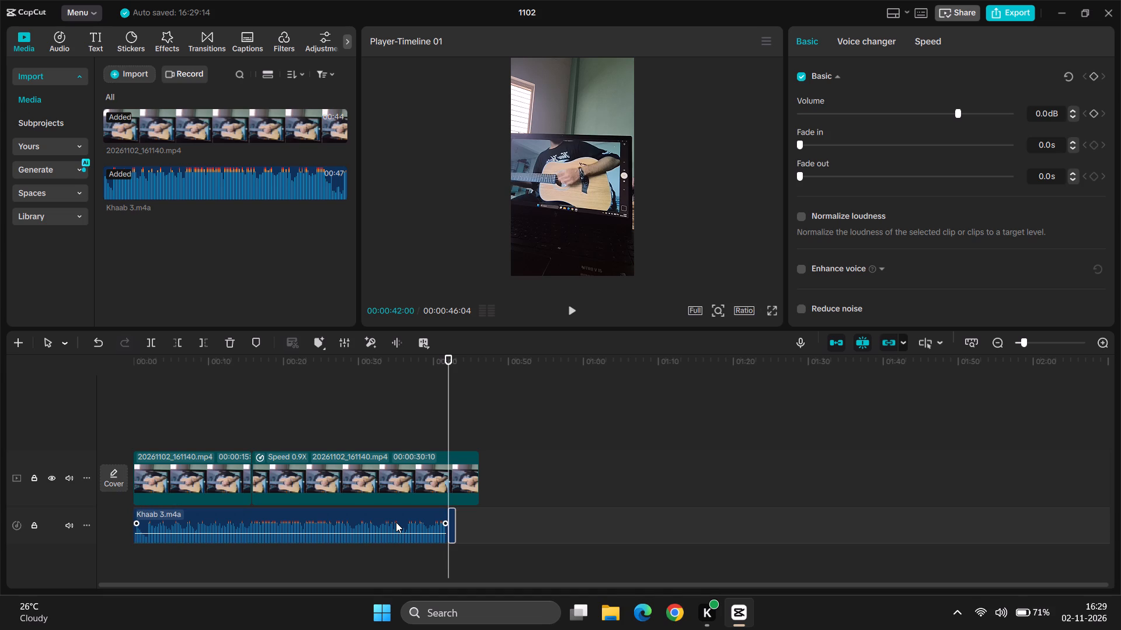
left_click(455, 527)
right_click(455, 527)
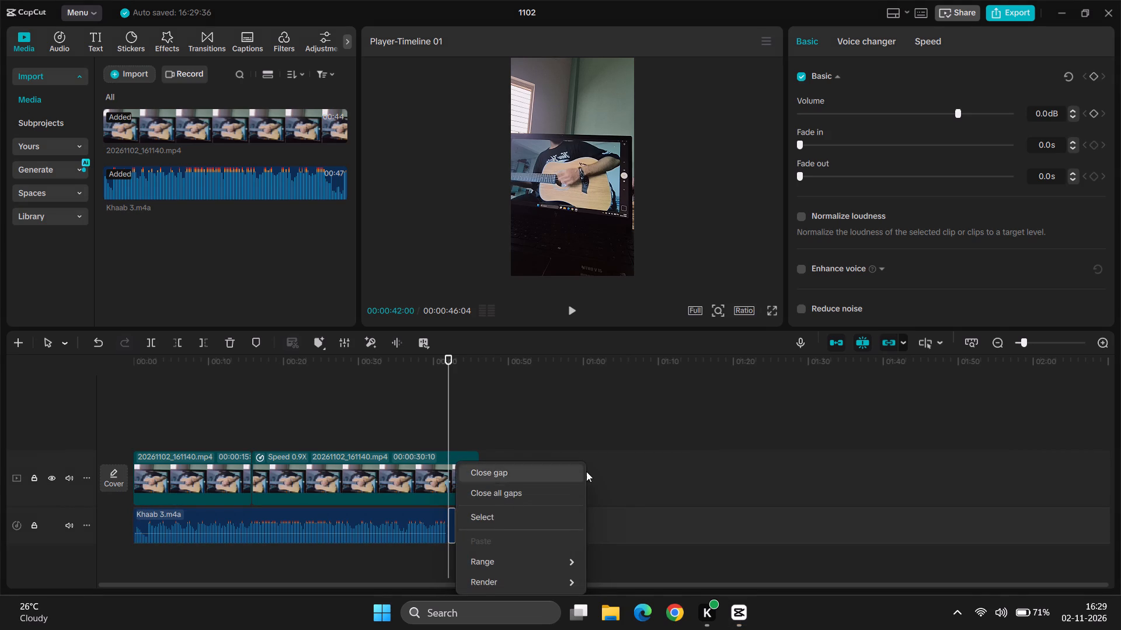
left_click(608, 474)
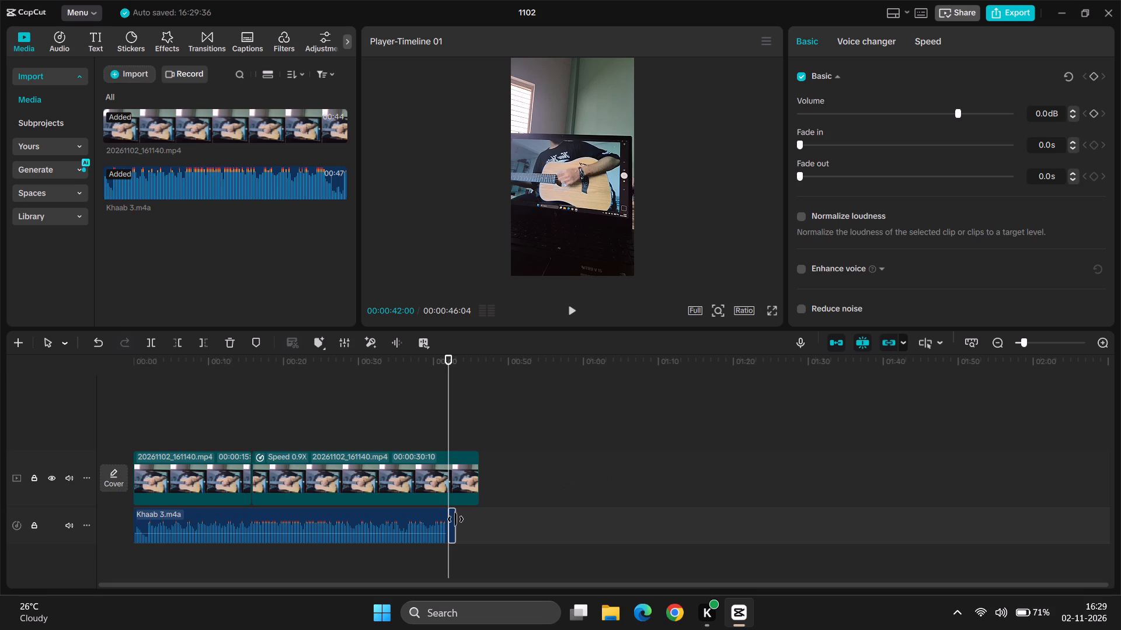
left_click(450, 520)
left_click(420, 525)
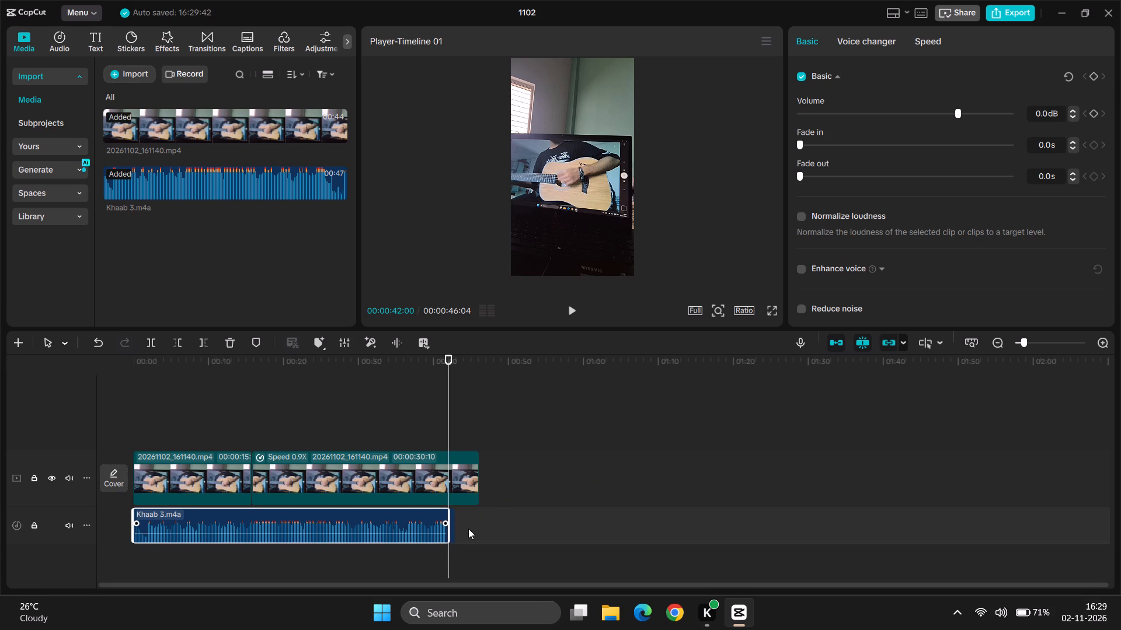
left_click(452, 527)
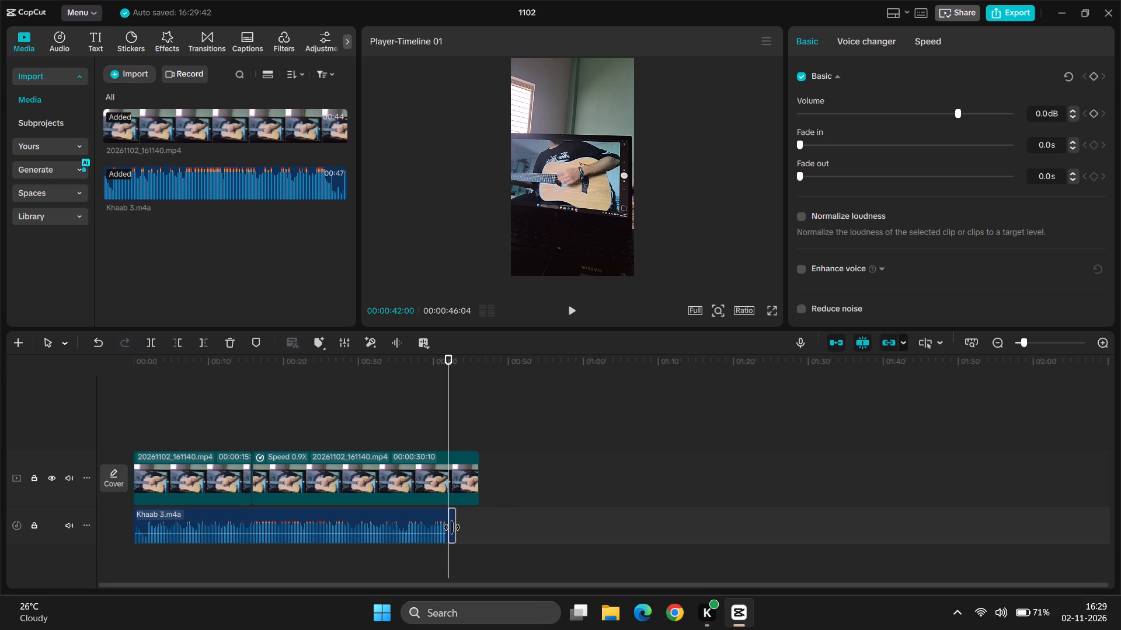
right_click(452, 527)
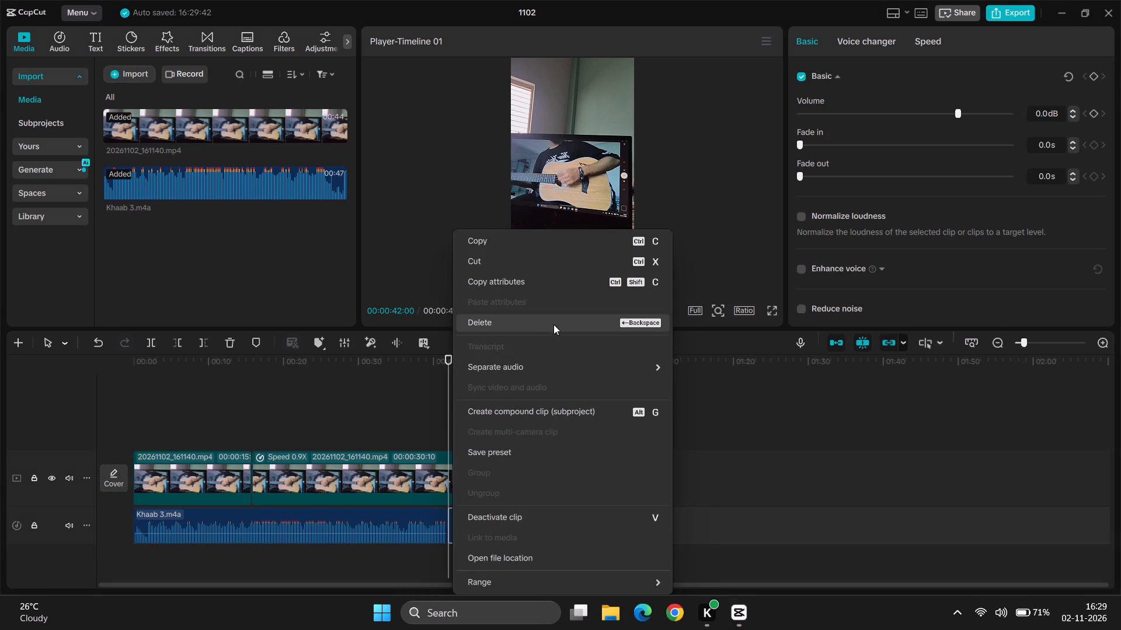
left_click(553, 323)
left_click(525, 444)
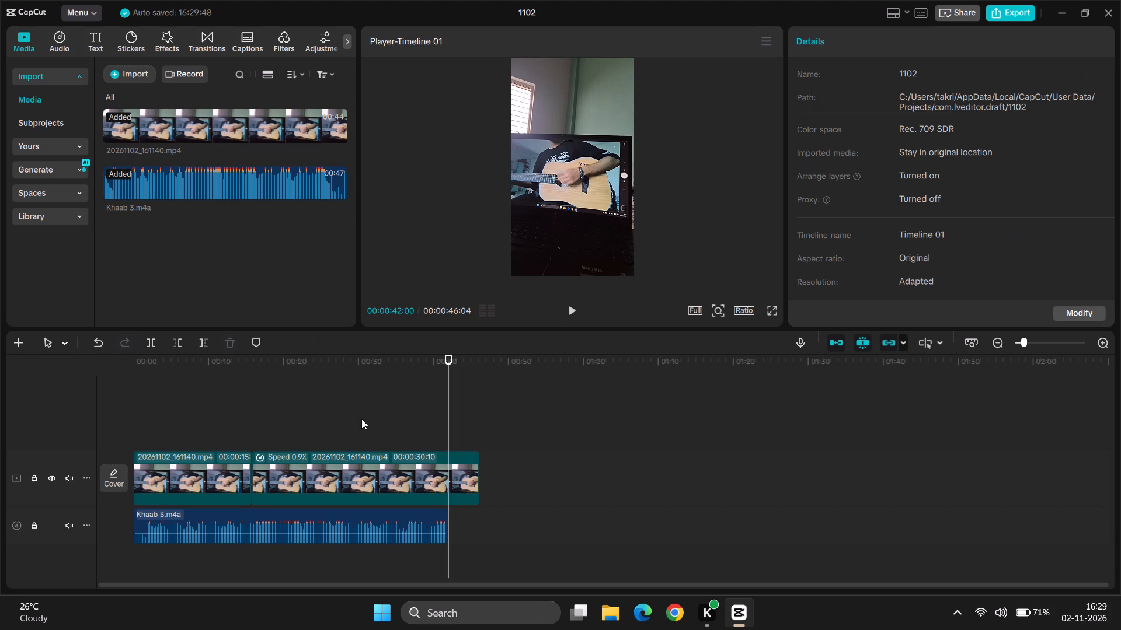
Play the timeline from about 10 seconds across the video split to check the sync with the audio.
left_click(333, 418)
left_click(215, 405)
key("space")
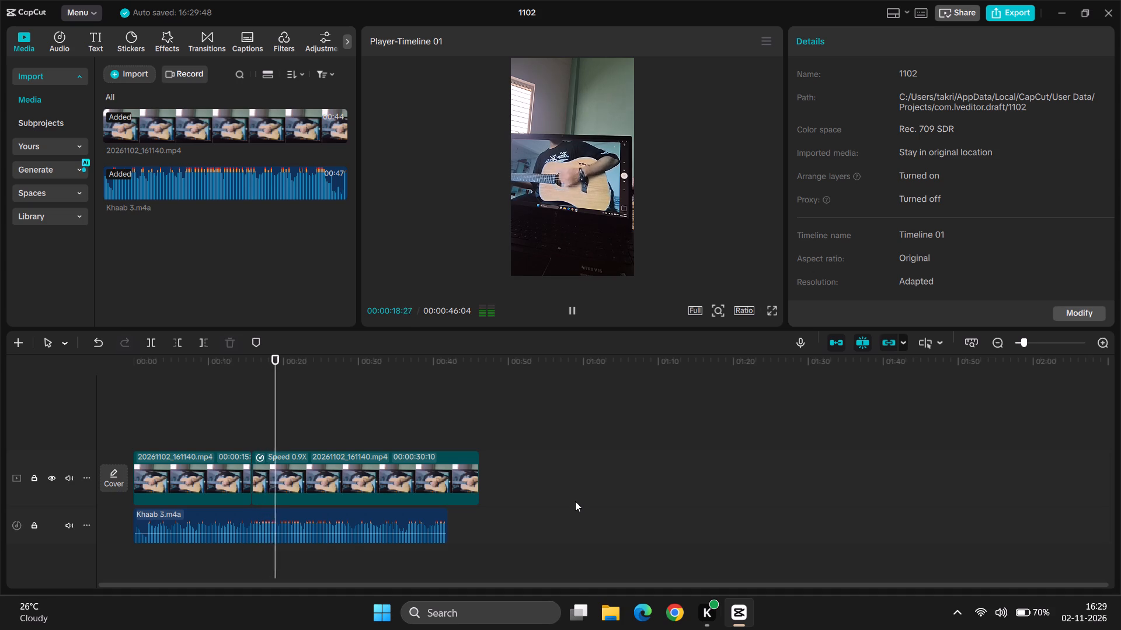
Pause playback and set the second video segment's speed to 0.94x.
left_click(429, 483)
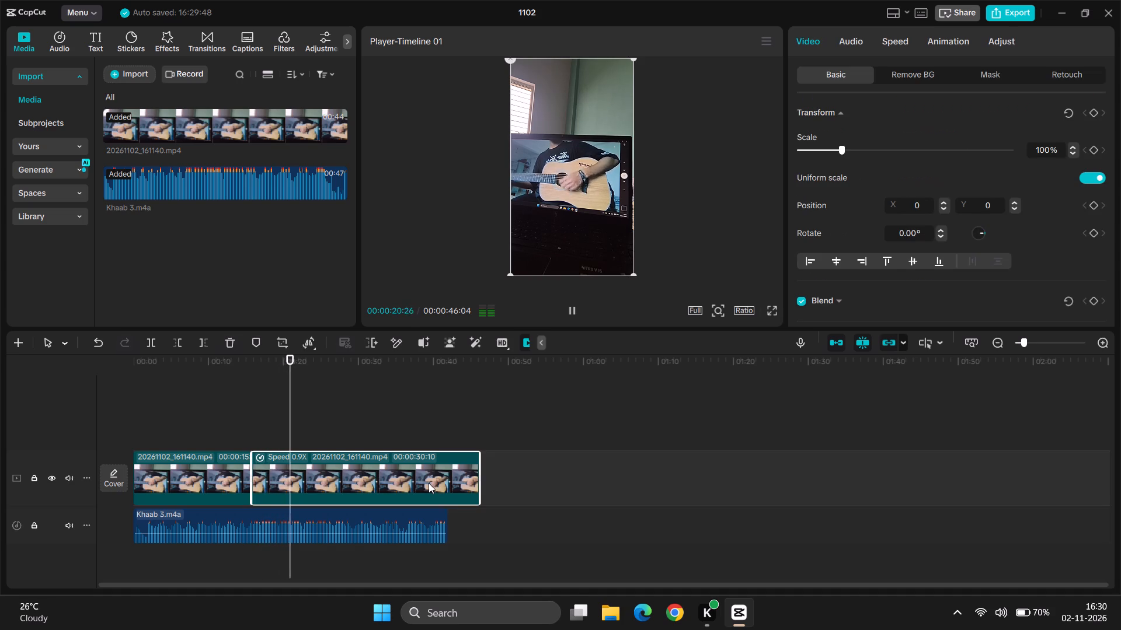
key("space")
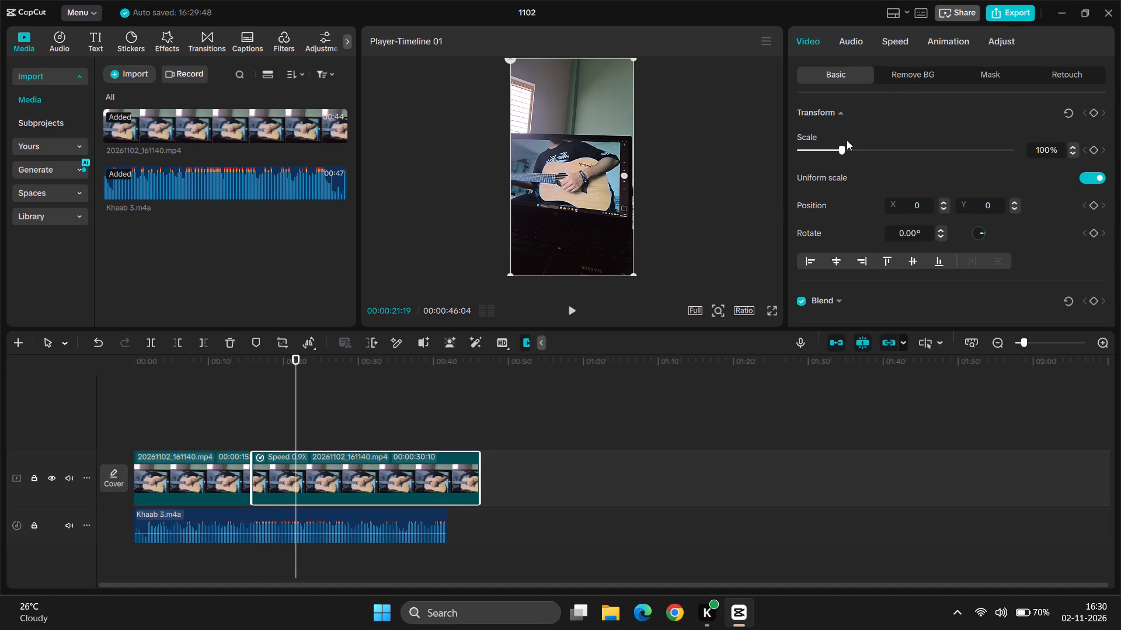
left_click(913, 35)
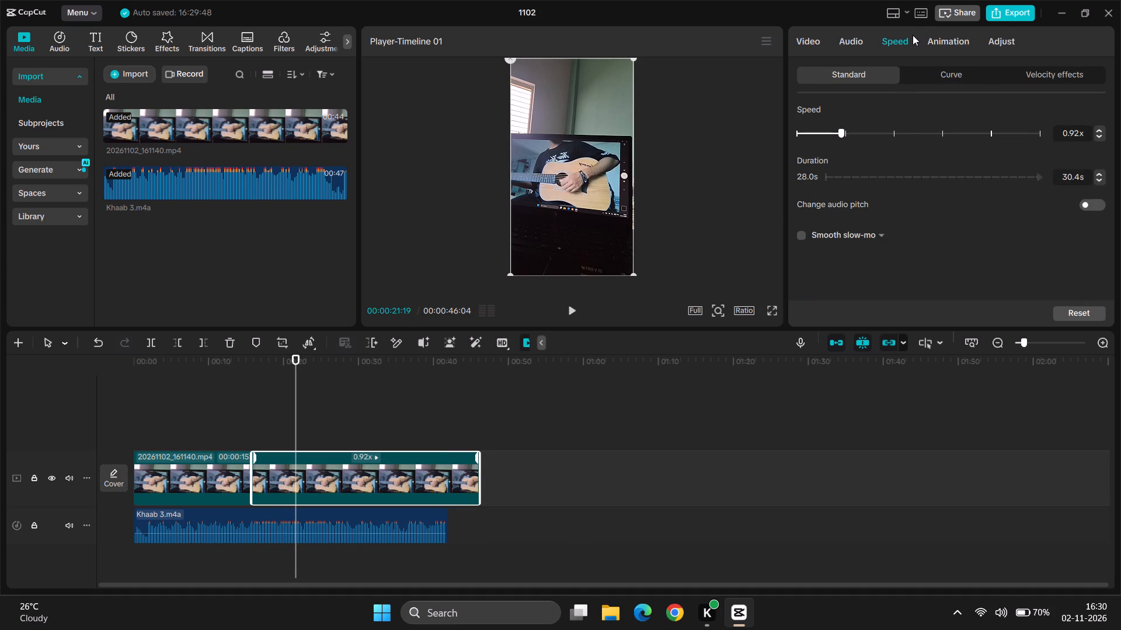
left_click(1087, 134)
left_click(1096, 130)
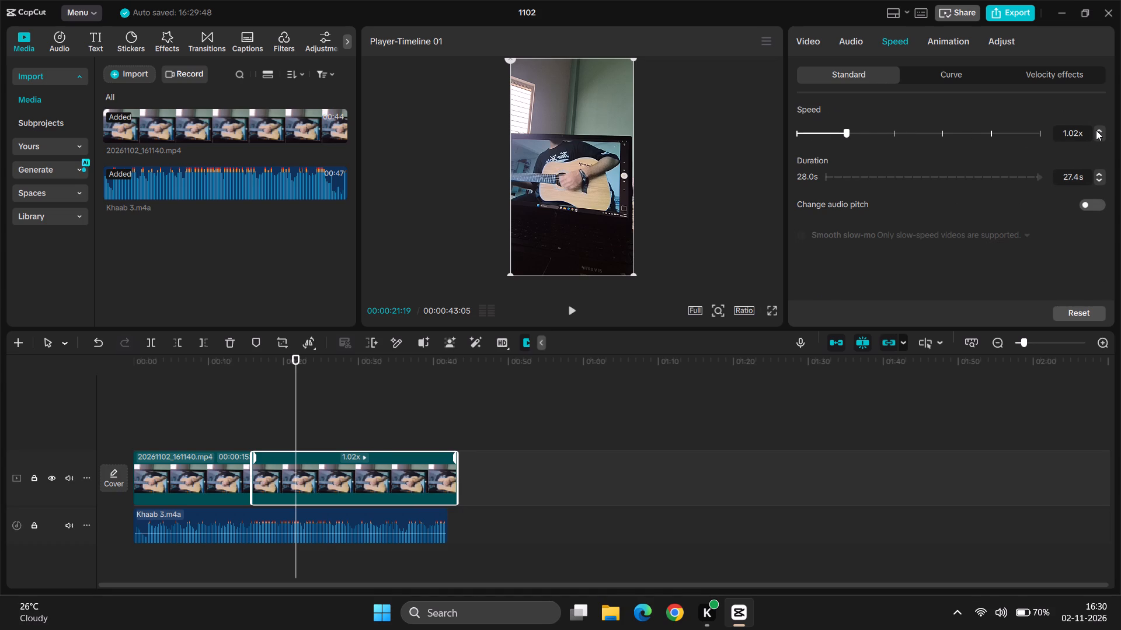
left_click(1096, 130)
double_click(1101, 135)
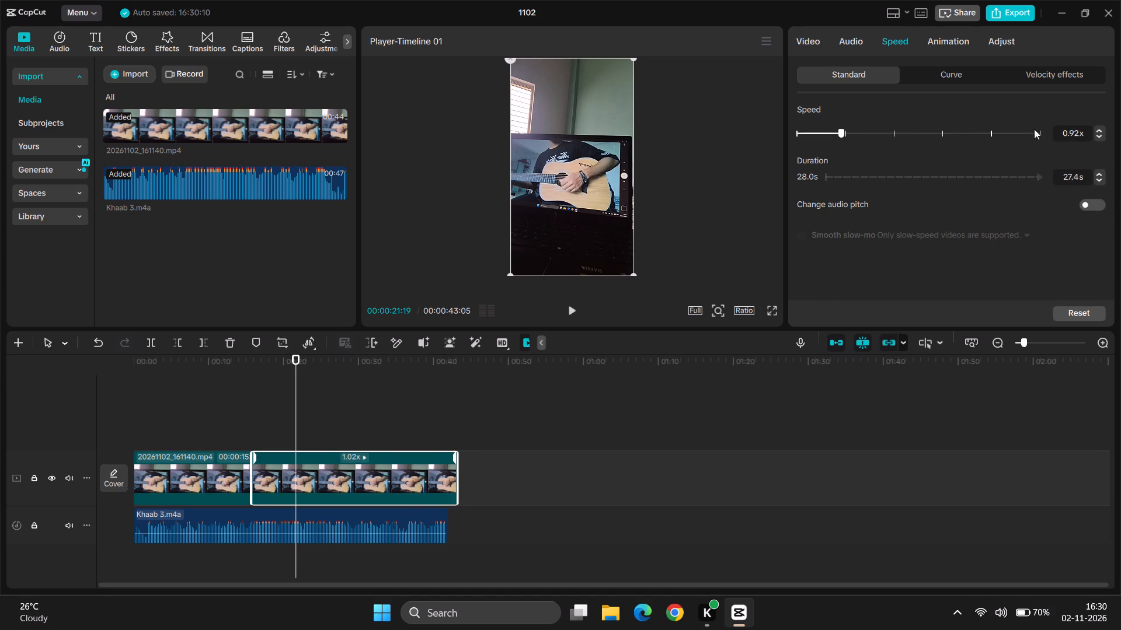
left_click(1079, 128)
key("BackSpace")
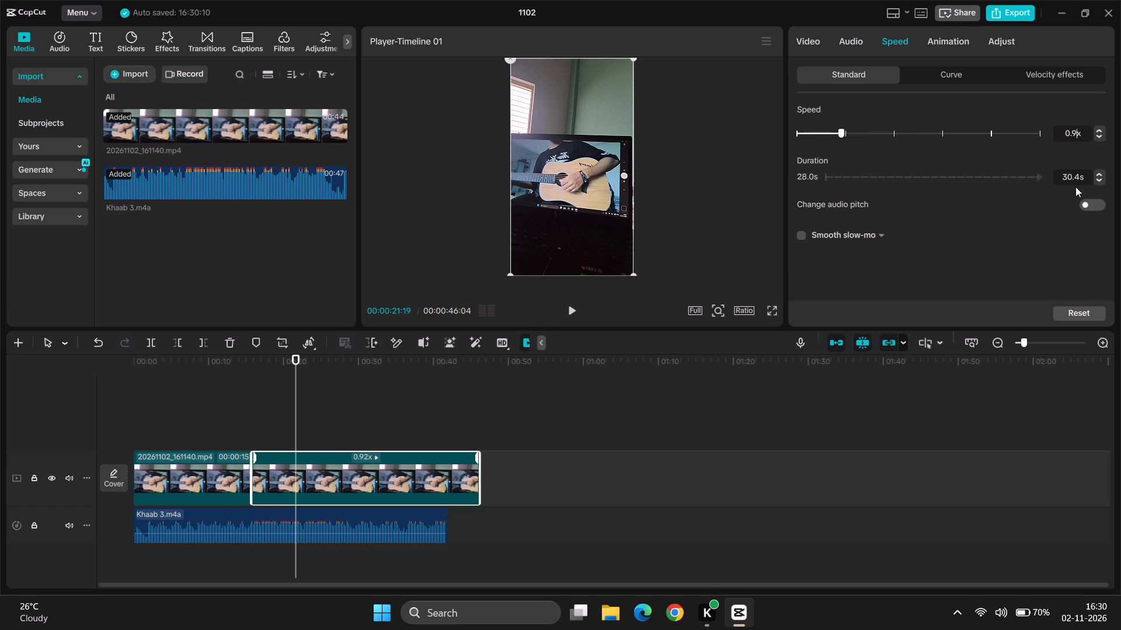
key("4")
key("Return")
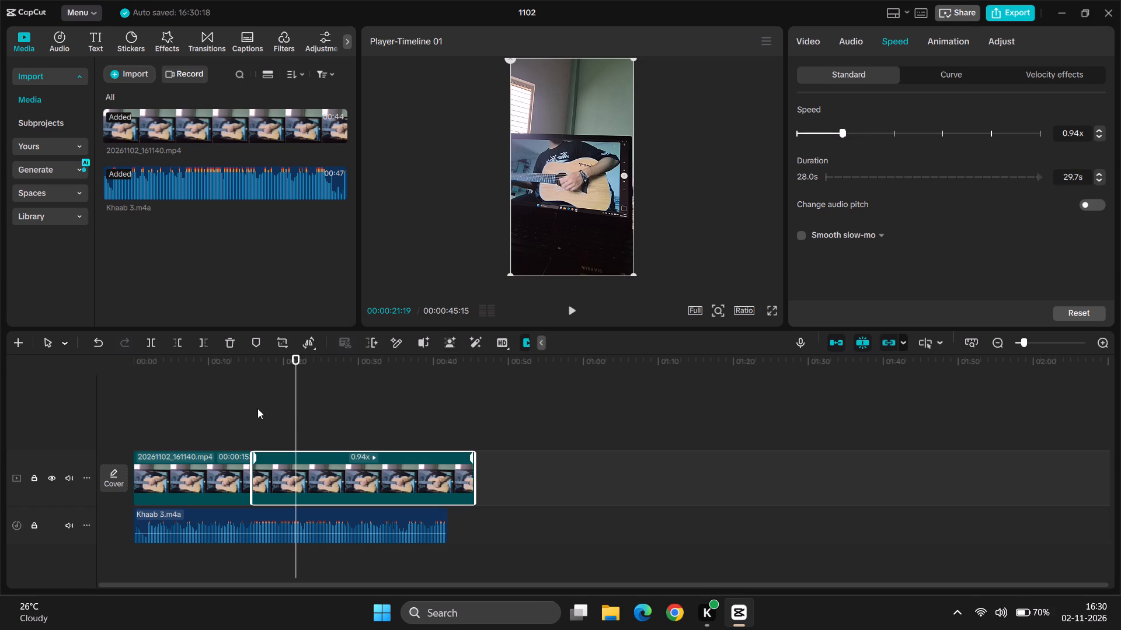
Play the timeline from about 16 seconds past the end of the audio to check the second segment's sync.
left_click(257, 408)
key("space")
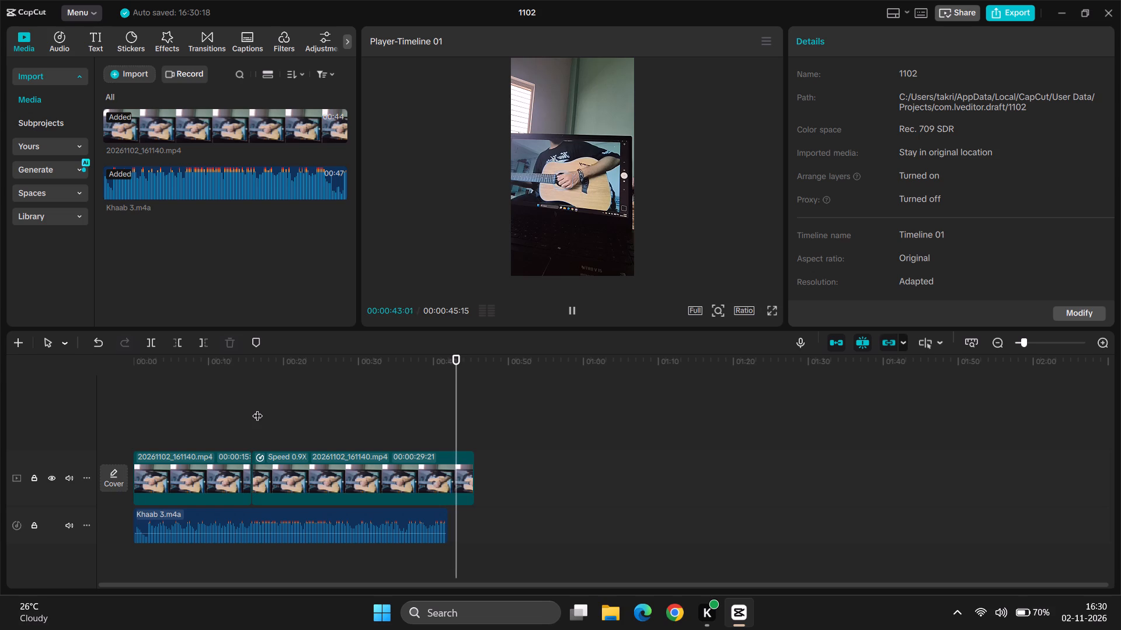
Trim the end of the second video segment back to 00:00:42:00, level with the end of the Khaab 3 audio.
left_click(432, 467)
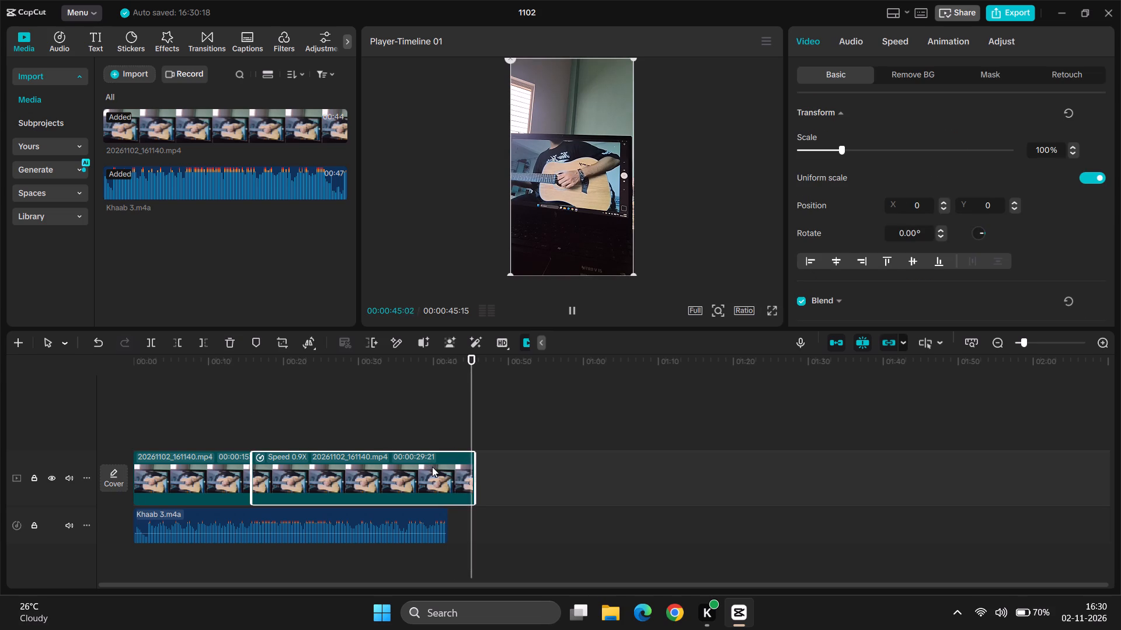
left_click_drag(476, 484, 471, 484)
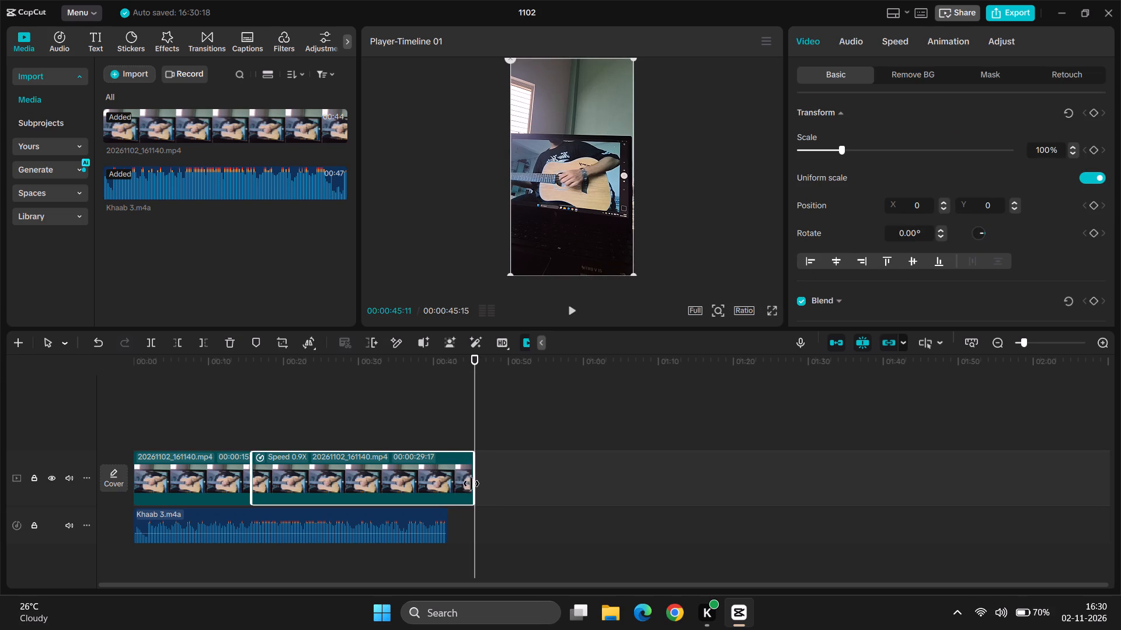
left_click_drag(471, 484, 447, 486)
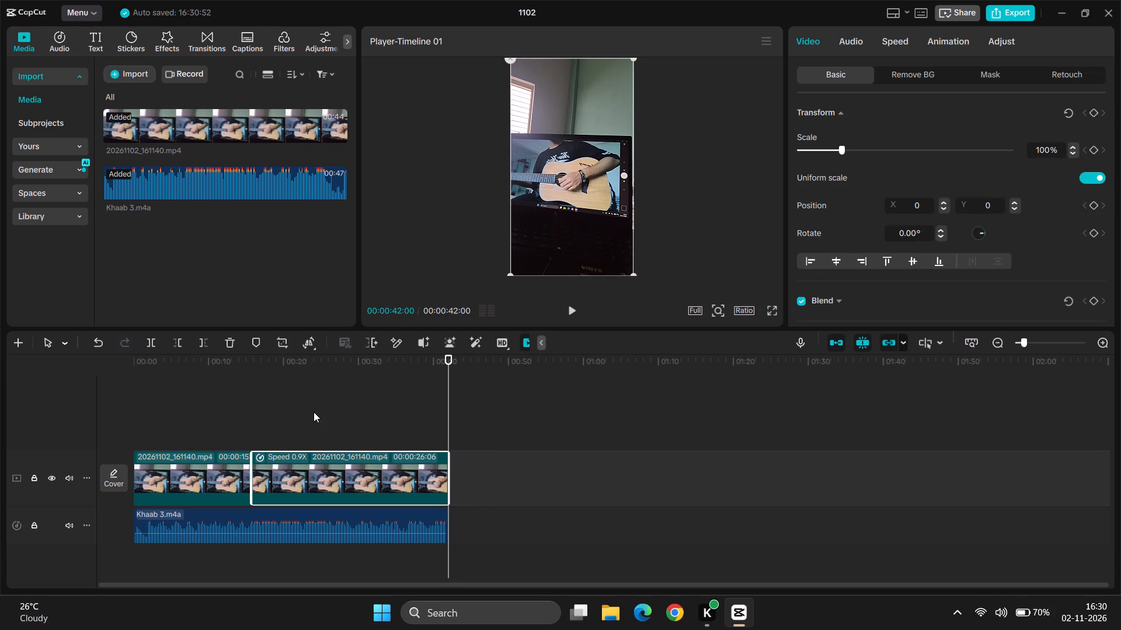
Play the video in full screen from about 24 seconds, then from the very beginning, to review the edit.
left_click(314, 412)
left_click(770, 313)
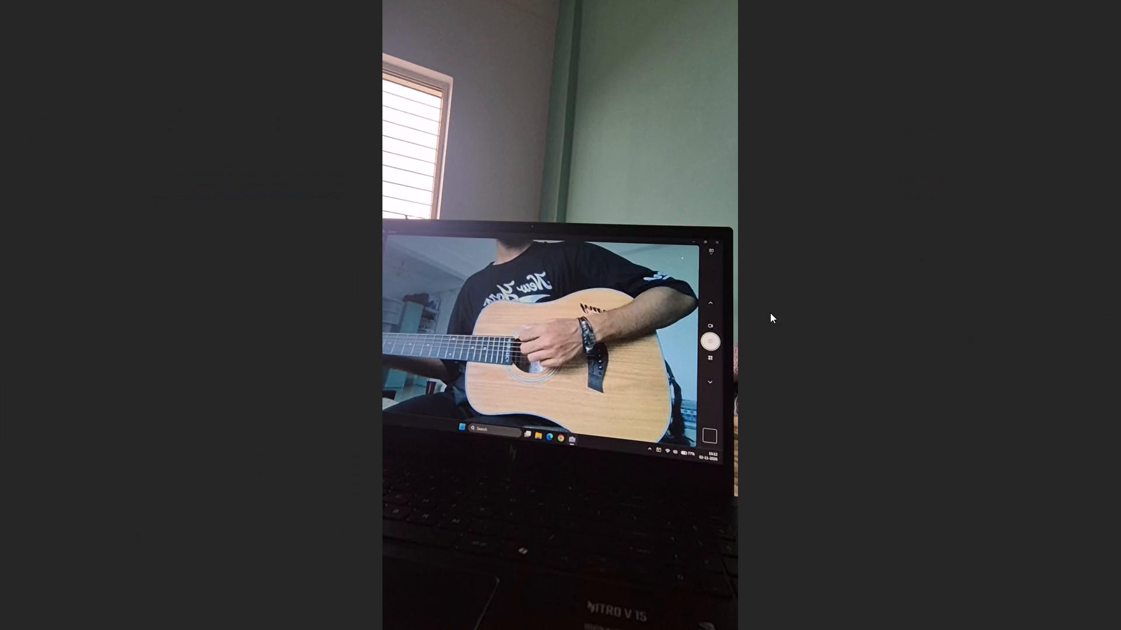
key("space")
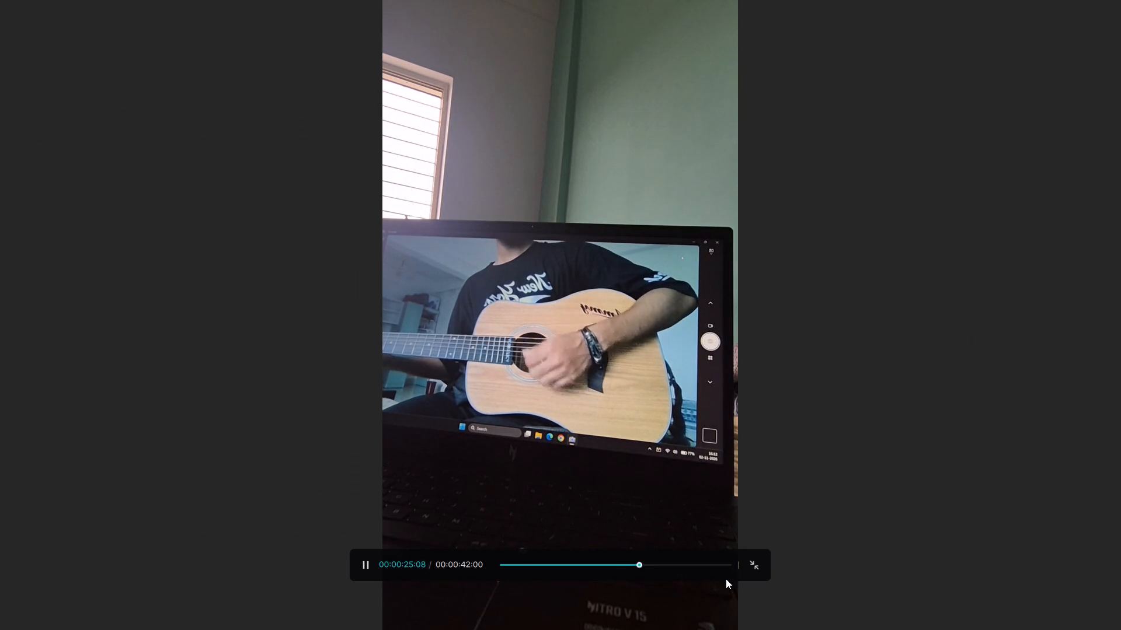
left_click_drag(647, 565, 465, 594)
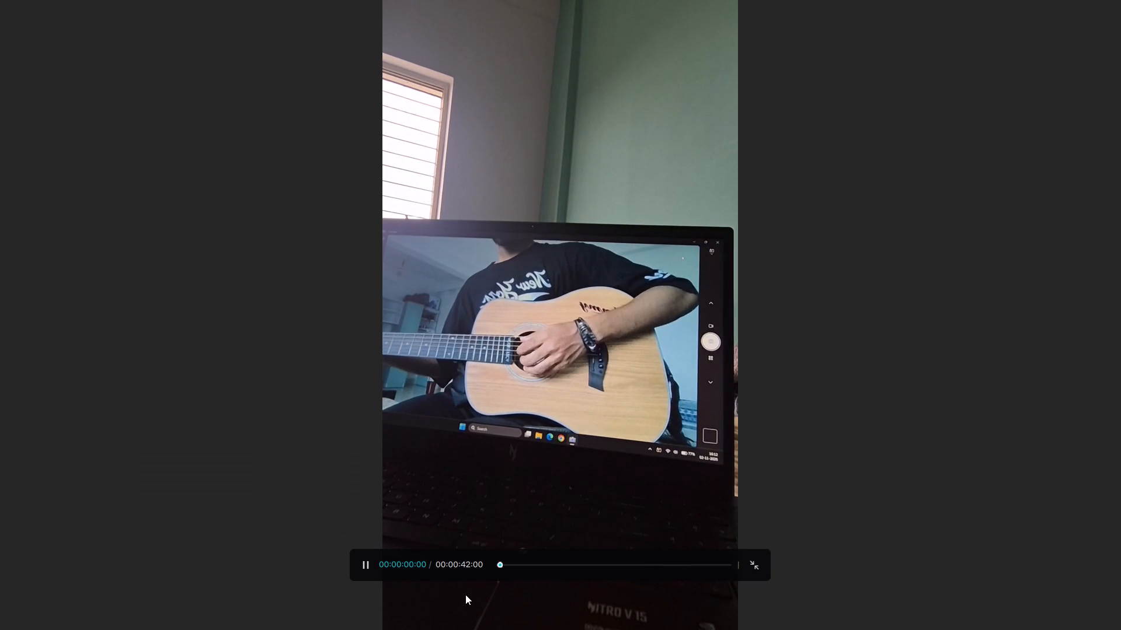
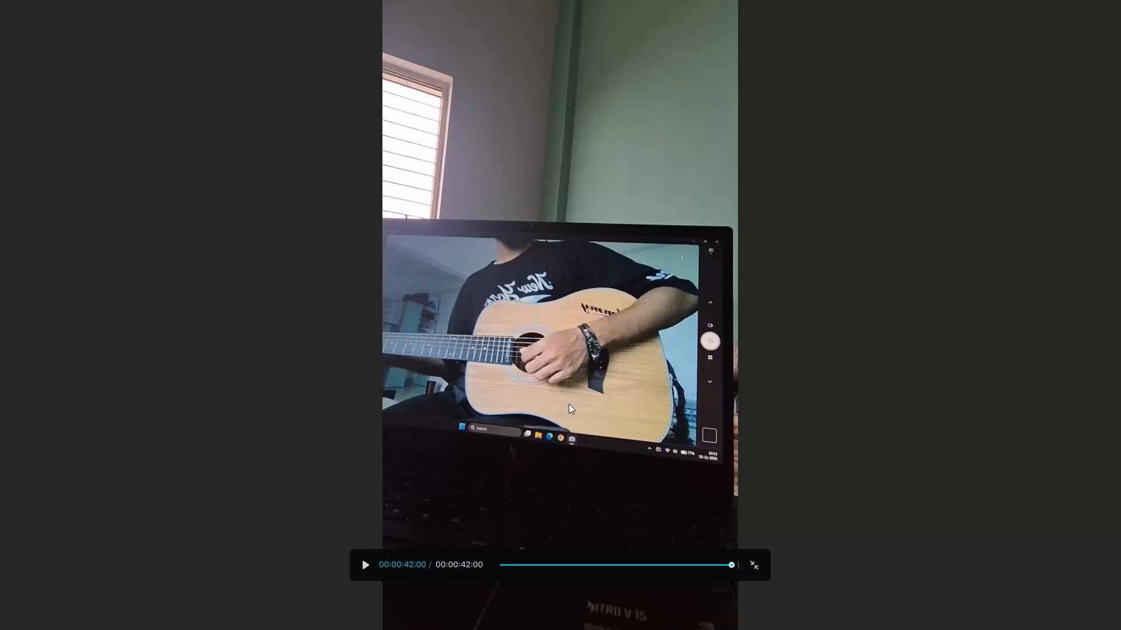
Exit the full-screen view and extend the end of the Khaab 3 audio to its full length at 00:00:46:02.
left_click(754, 566)
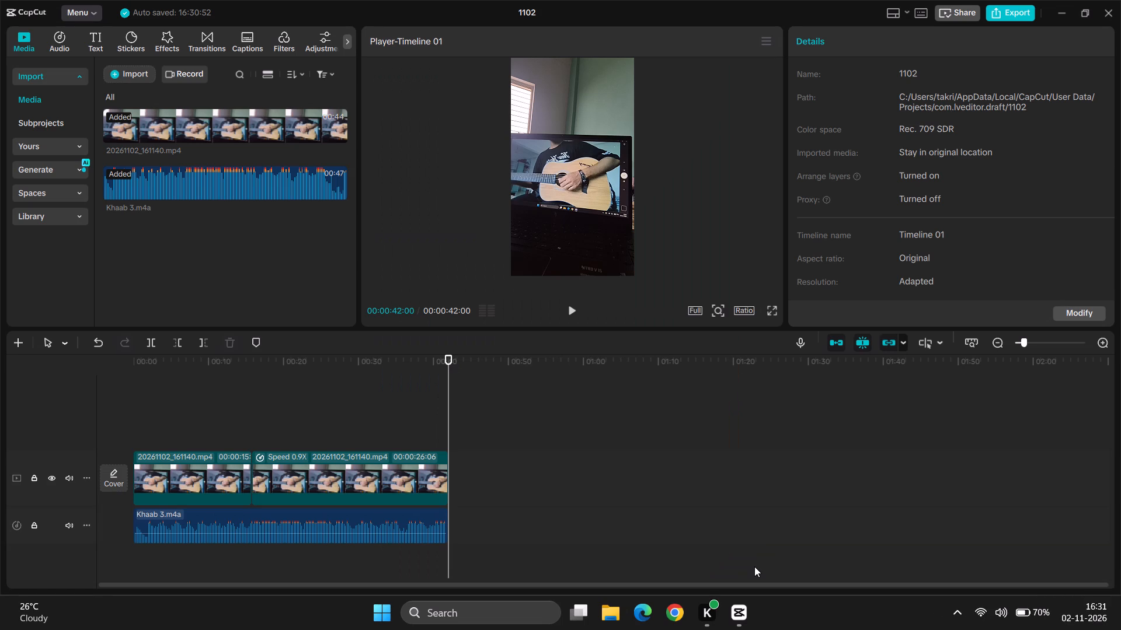
left_click(423, 520)
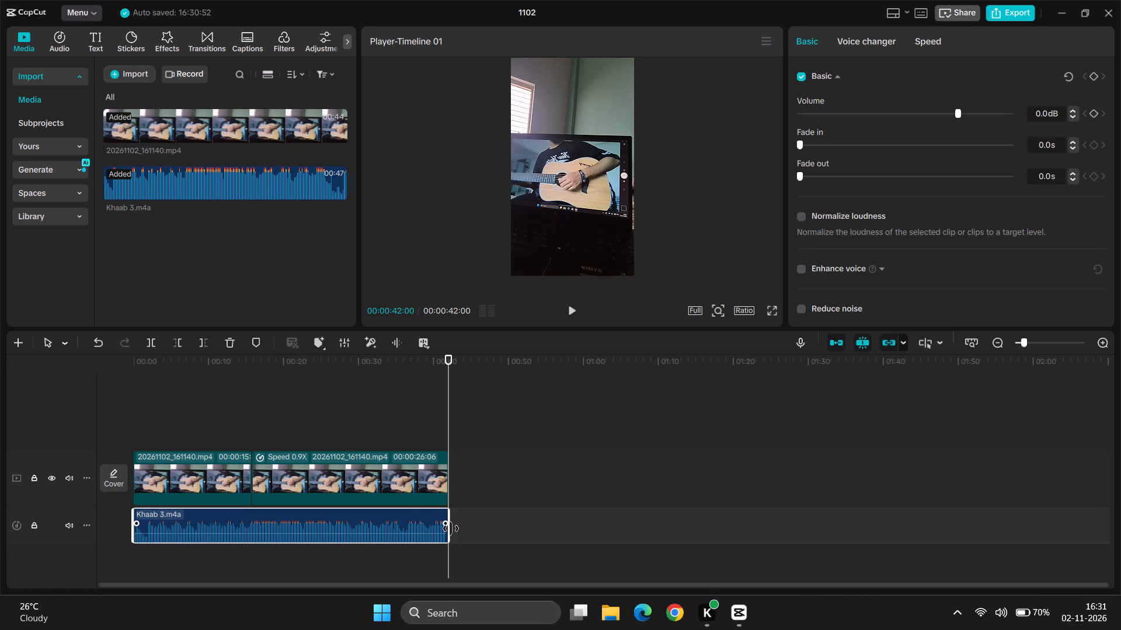
left_click_drag(451, 528, 549, 534)
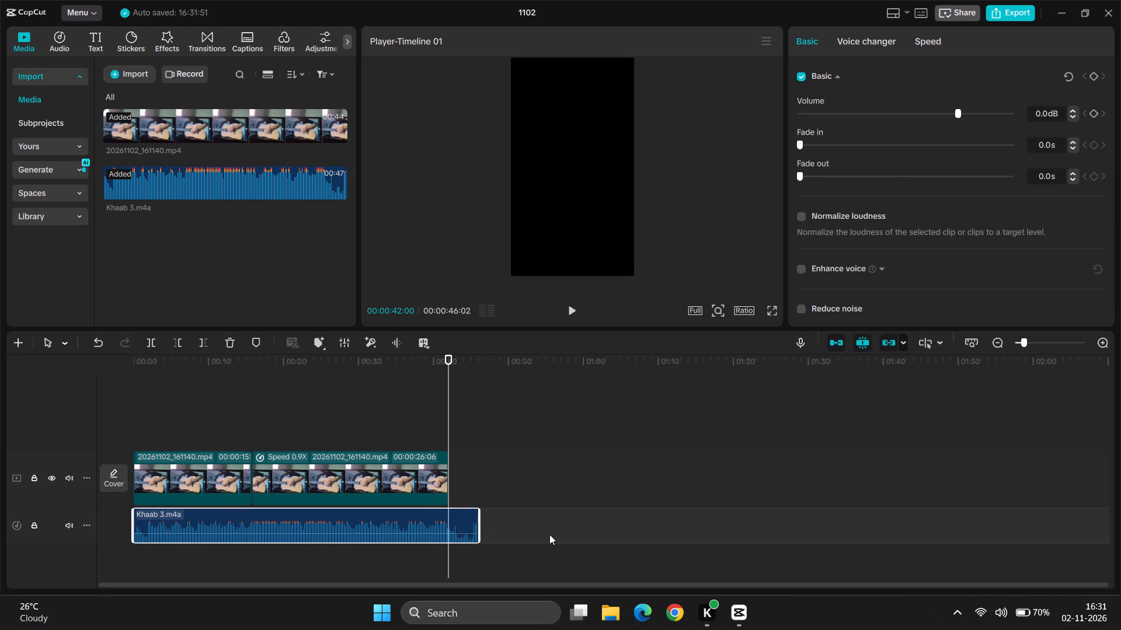
Play the audio past the end of the video, from about 42 seconds, in short bursts to find a cut point.
left_click(441, 461)
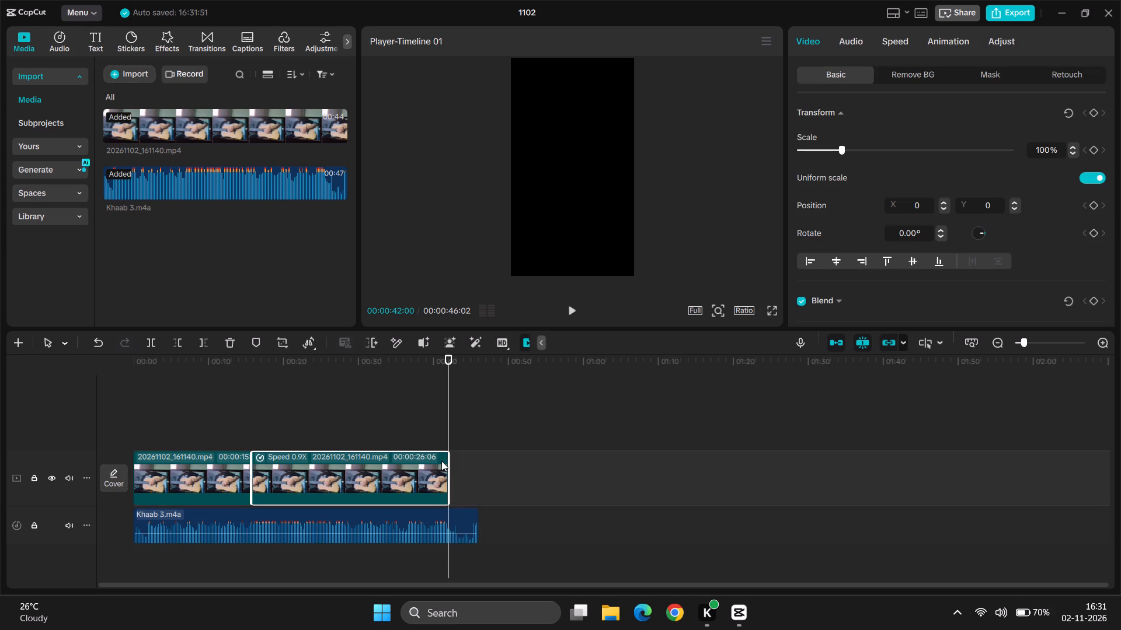
key("space")
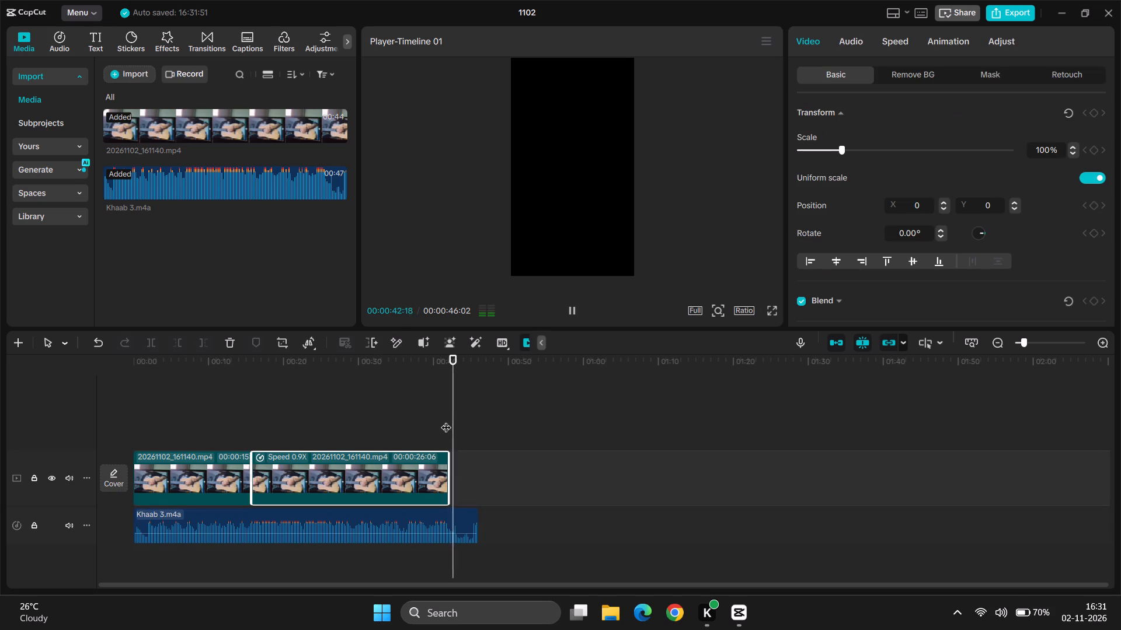
left_click(455, 462)
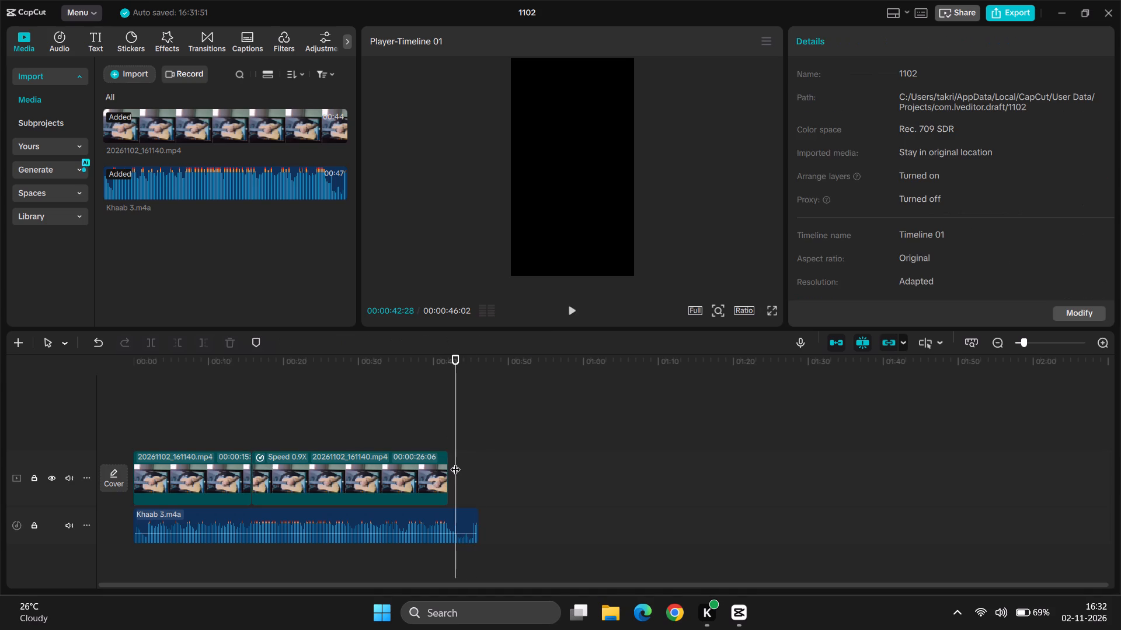
key("space")
key("space")
key("space")
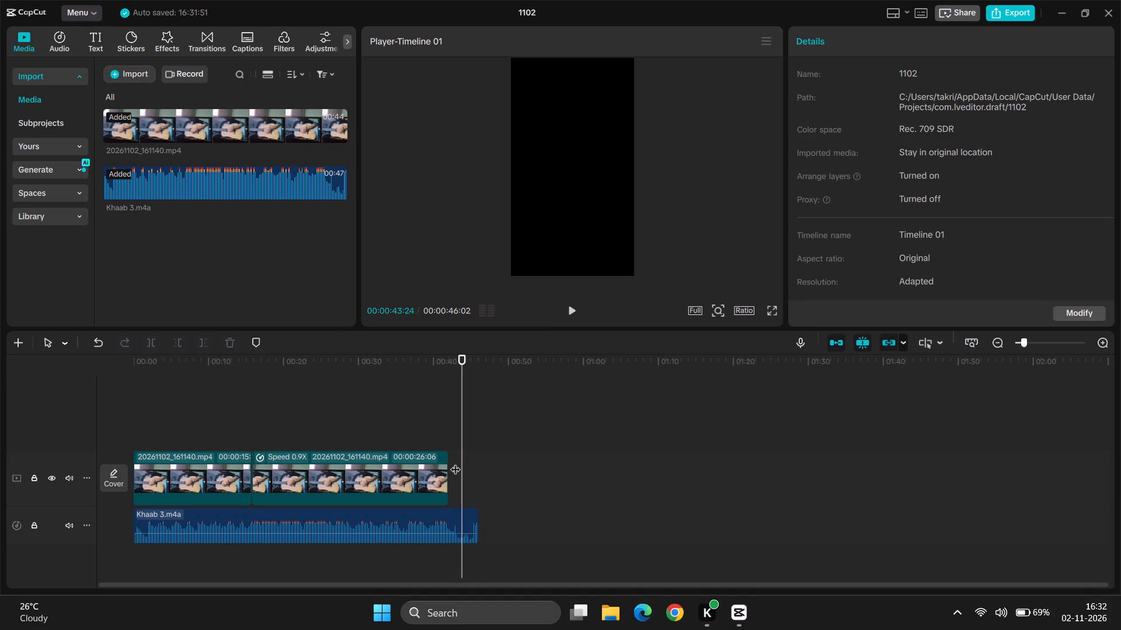
key("space")
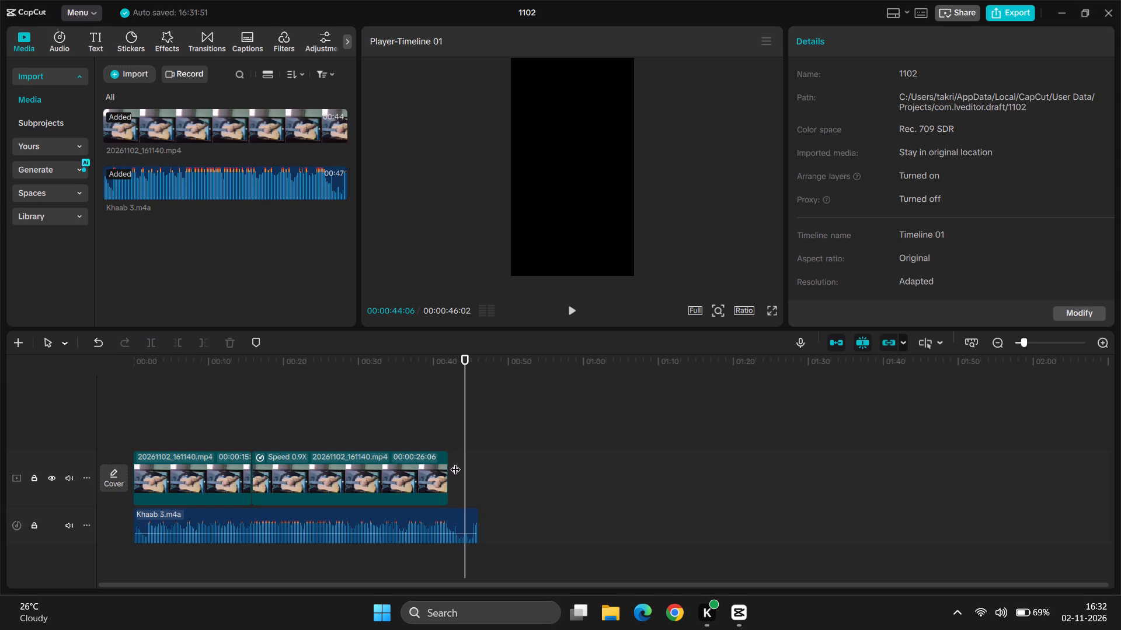
key("space")
key("space")
key("space")
key("space")
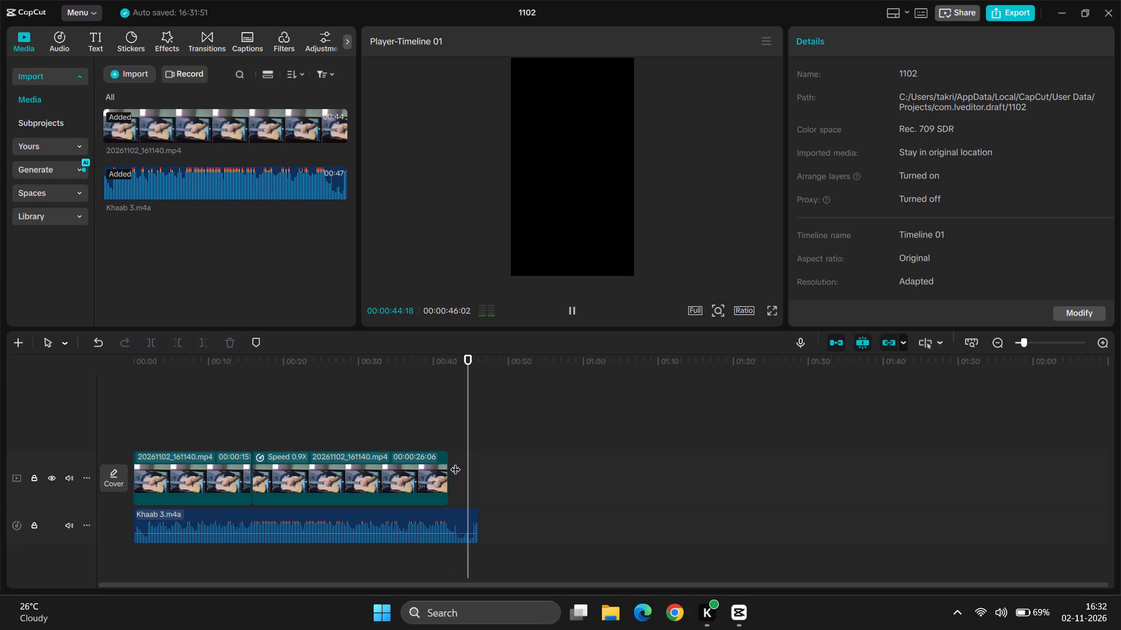
key("space")
key("space")
key("space")
key("space")
key("space")
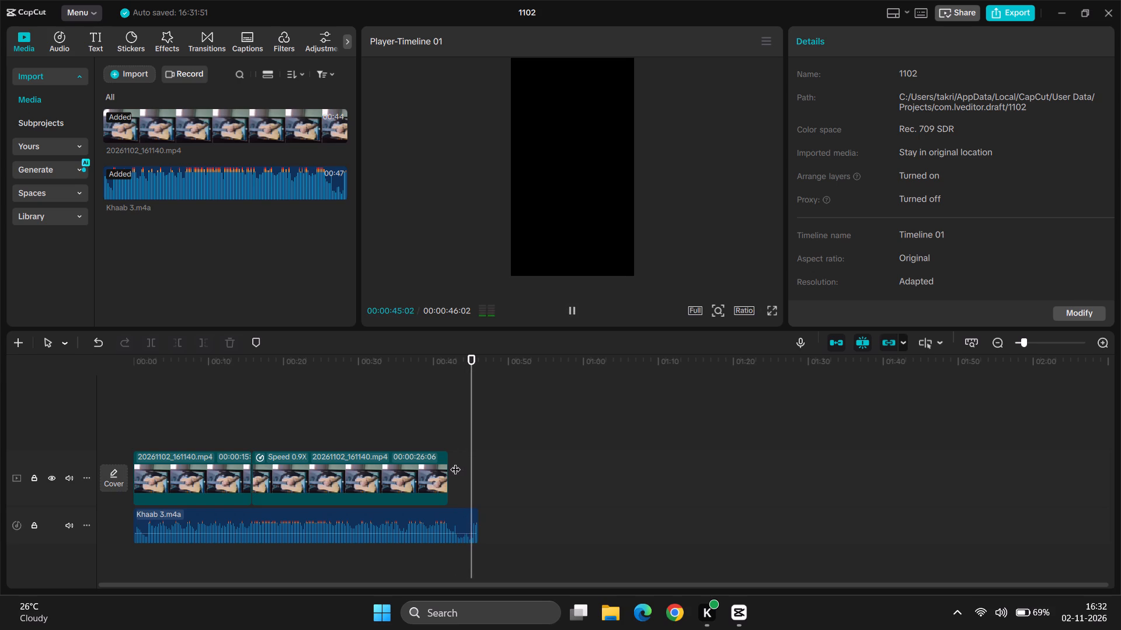
key("space")
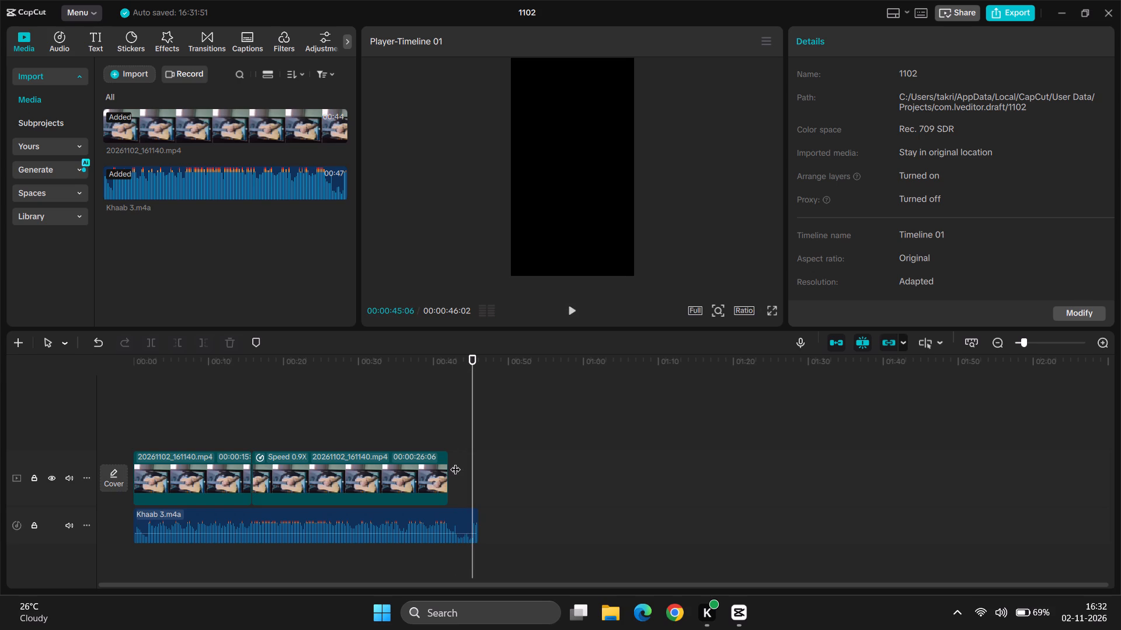
Split the Khaab 3 audio at 00:00:45:04 and delete the short piece after the cut.
key("Left")
key("Left")
key("ctrl+b")
left_click(453, 524)
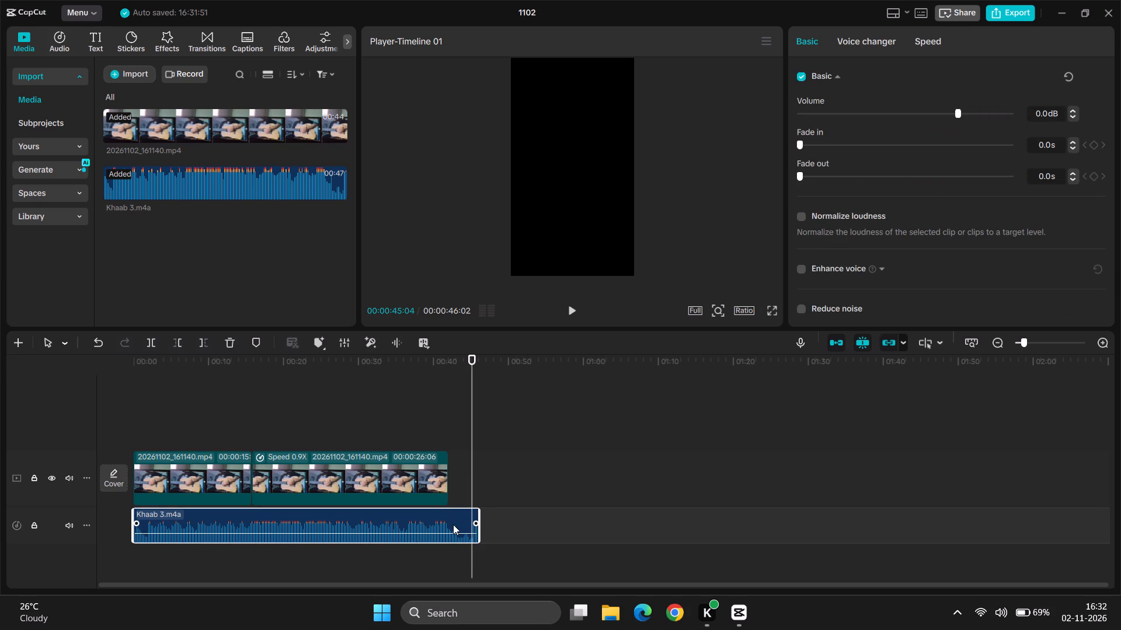
key("ctrl+b")
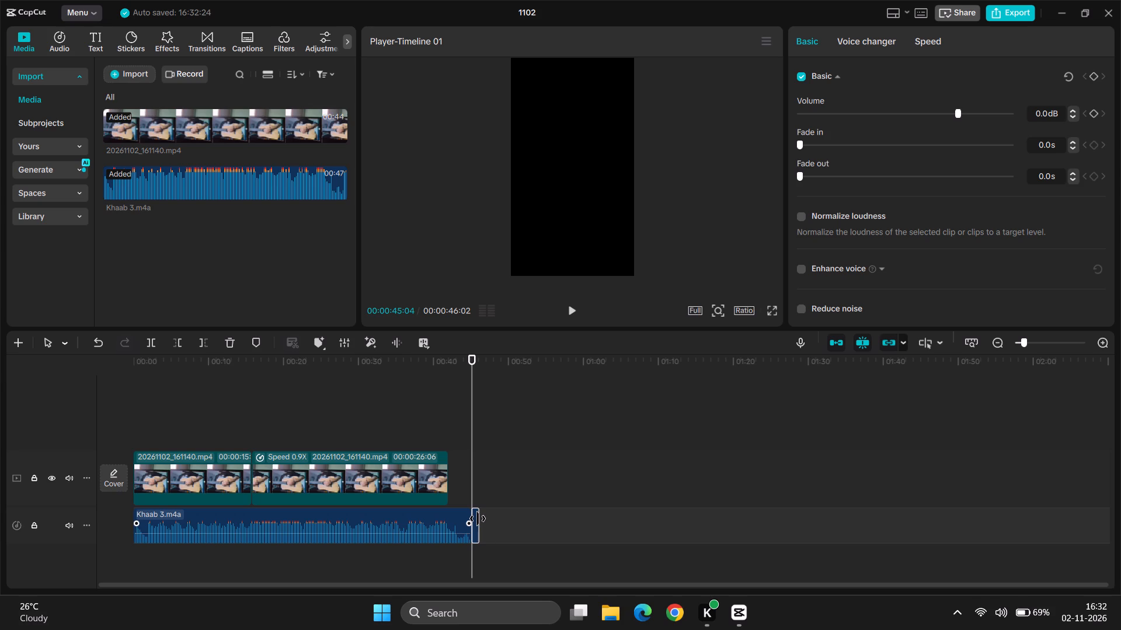
right_click(478, 519)
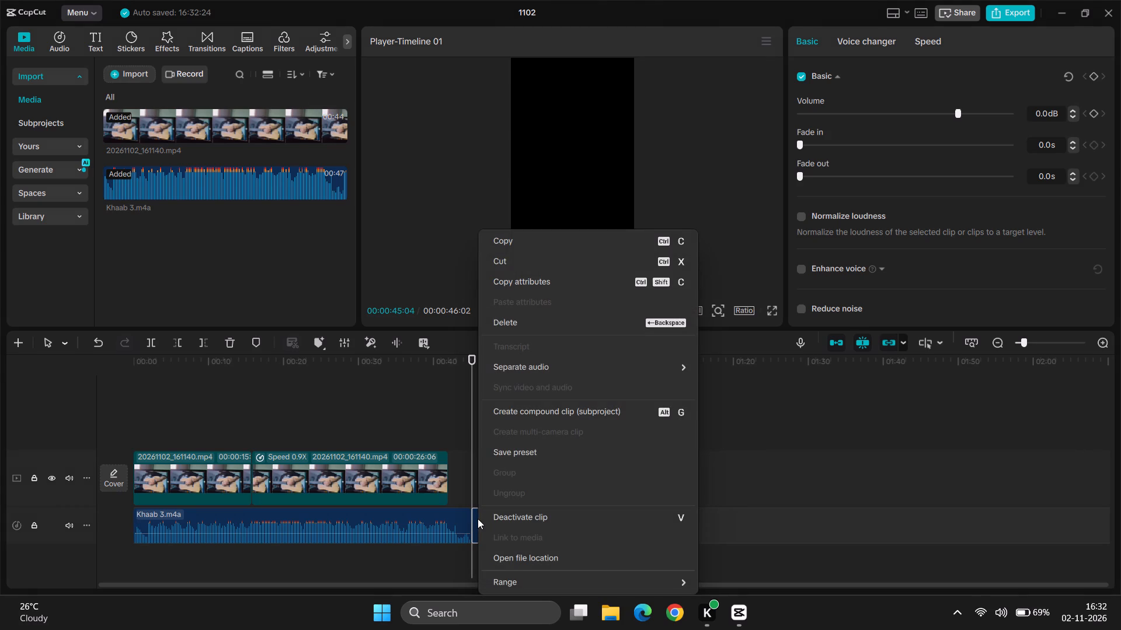
key("BackSpace")
left_click(551, 317)
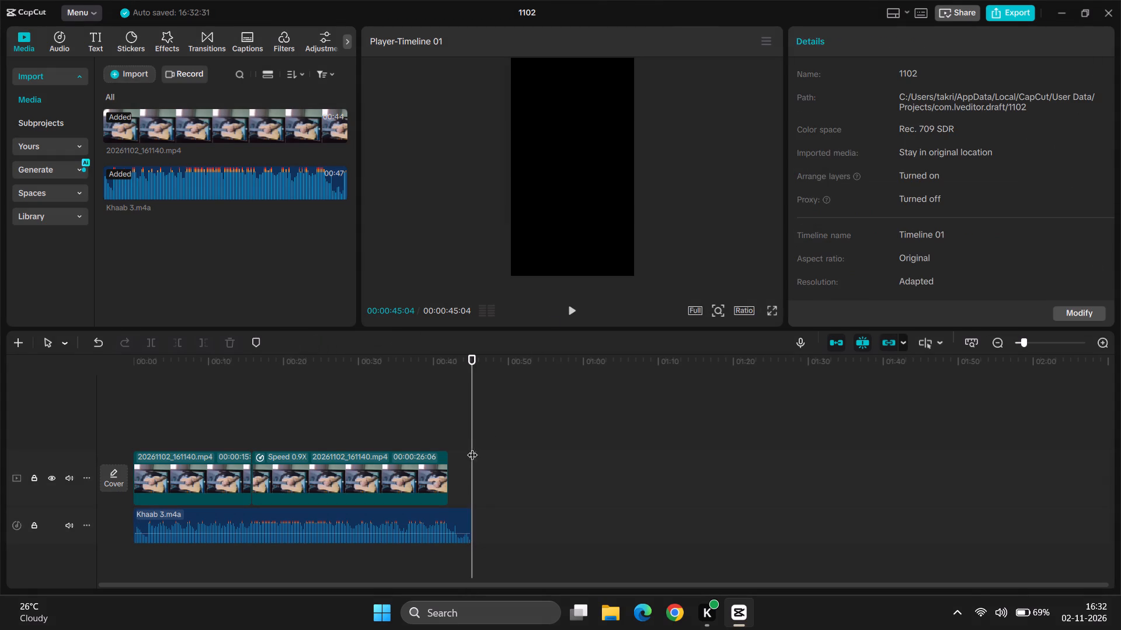
Play the timeline from about 35 seconds to review the ending with the trimmed audio.
left_click(461, 457)
key("space")
left_click(398, 418)
left_click(398, 418)
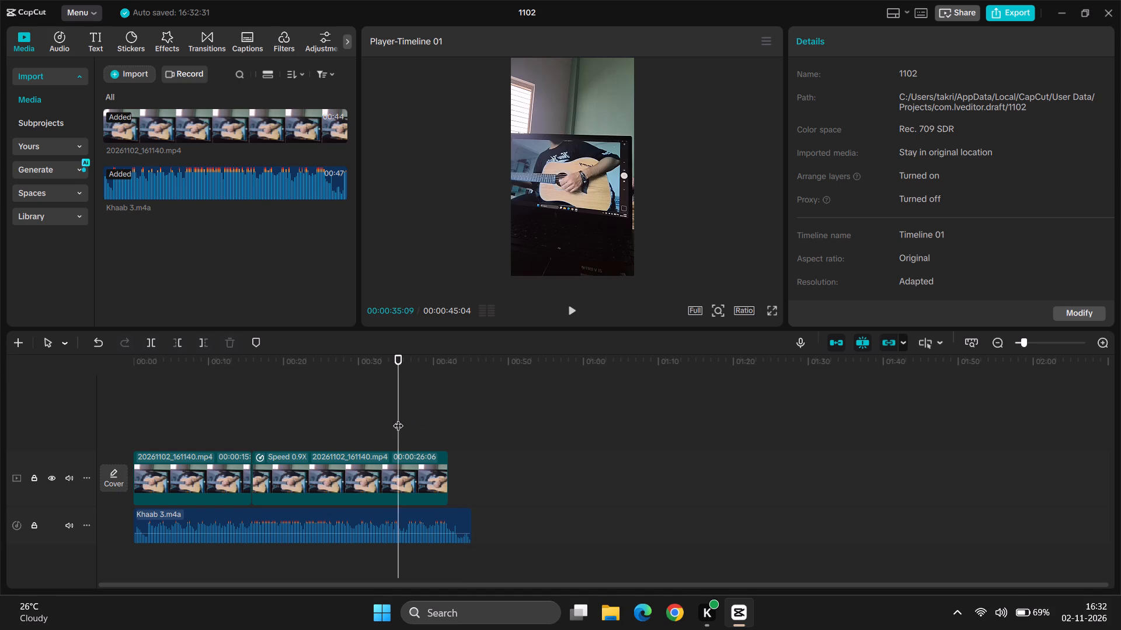
key("space")
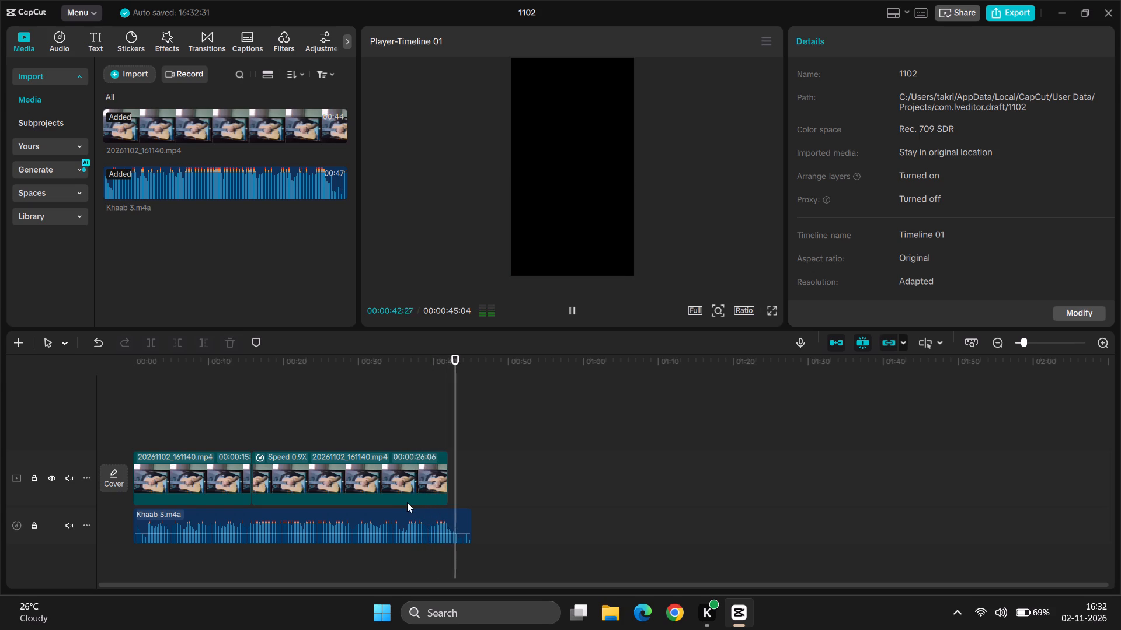
Set the second video segment's speed to 0.95x.
left_click(407, 478)
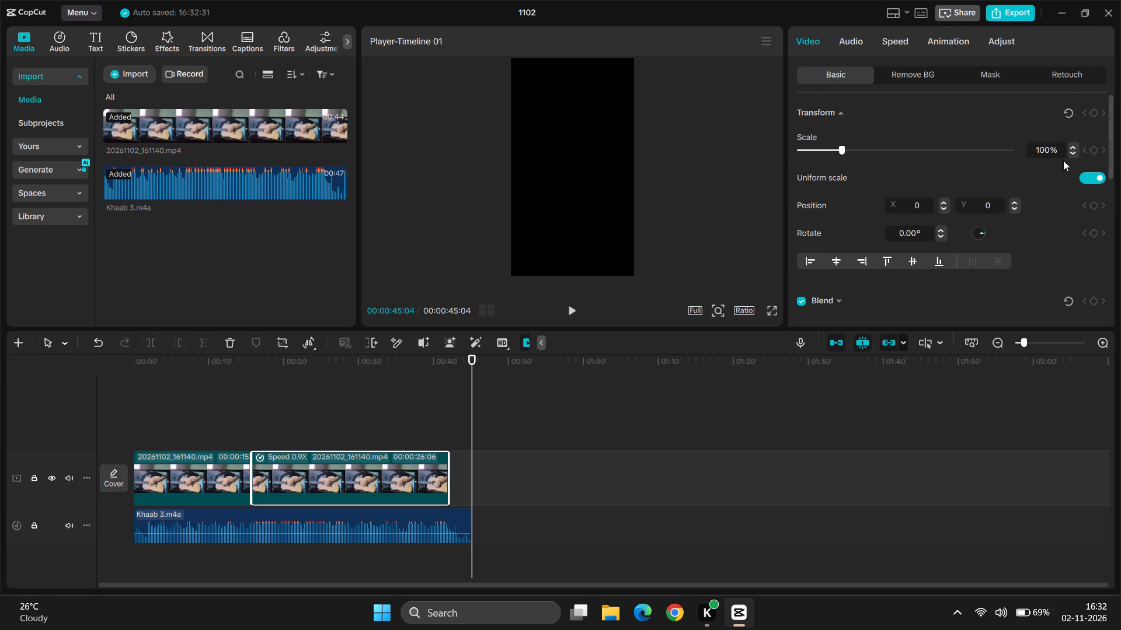
left_click(901, 36)
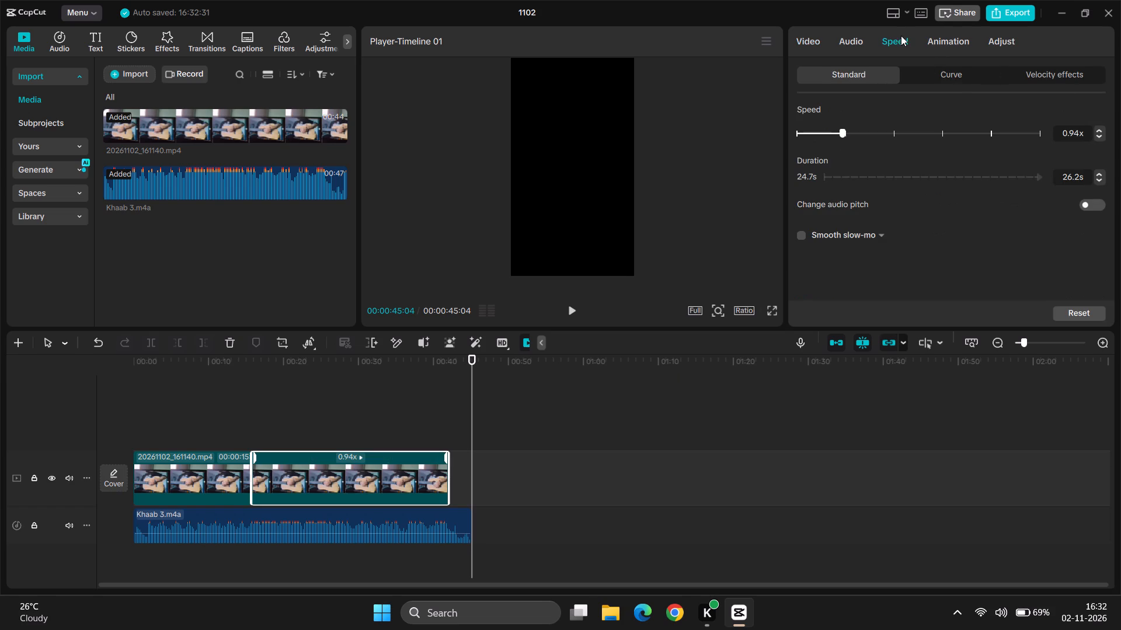
left_click(1077, 134)
key("BackSpace")
key("5")
key("Return")
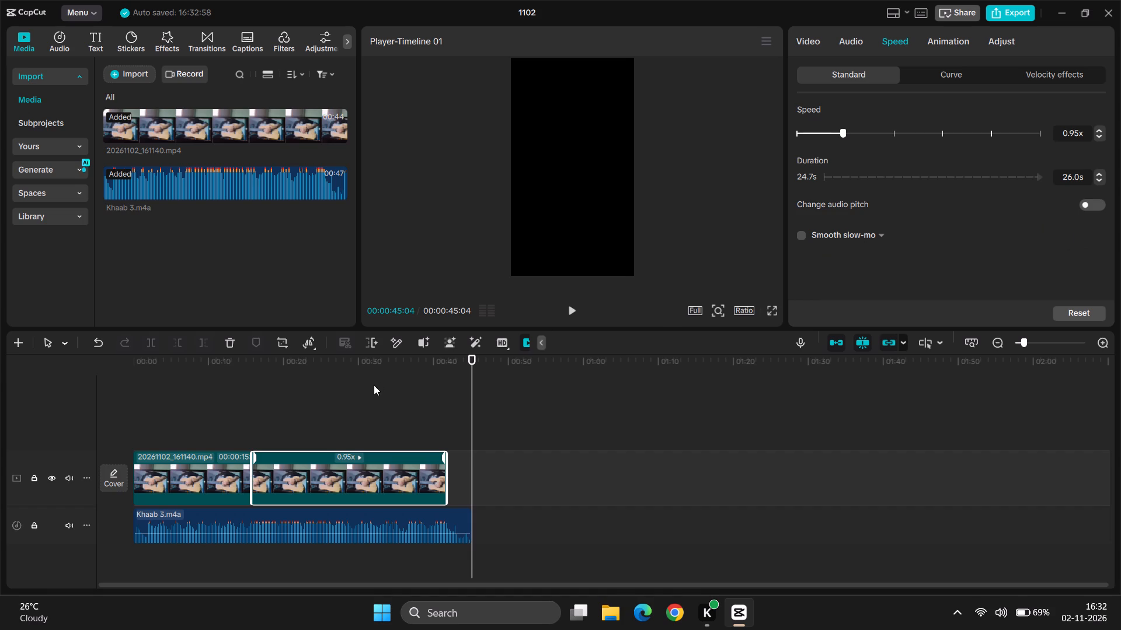
Play the timeline from about 16 seconds to check the second segment's sync with the audio.
left_click(254, 407)
key("space")
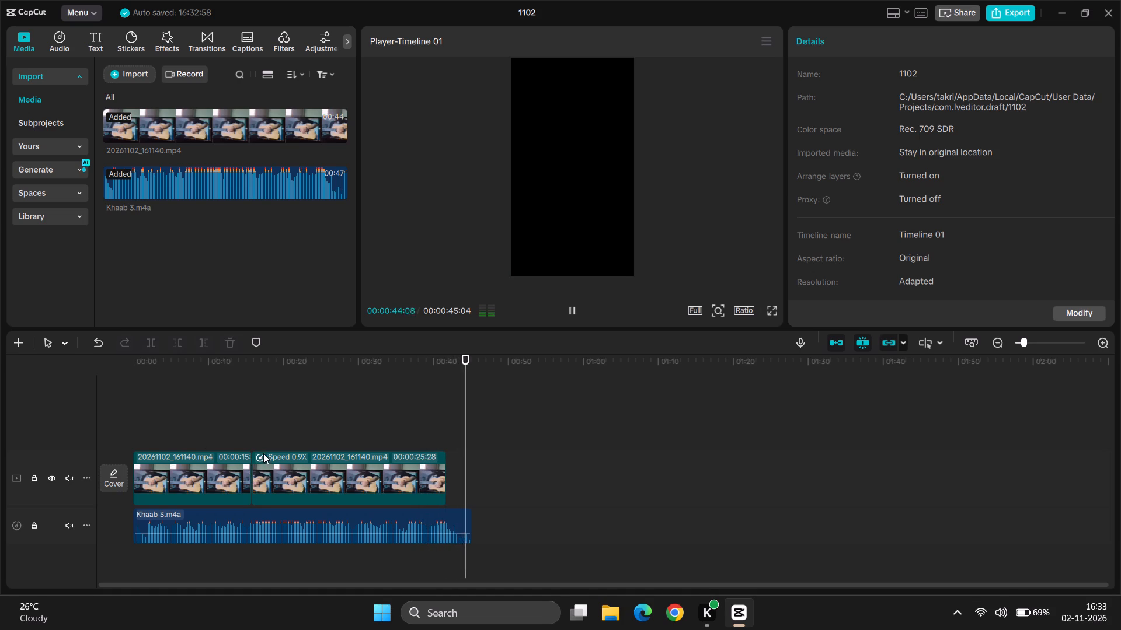
Replay from the start of the second video segment and split that segment at 00:00:25:12.
left_click(251, 441)
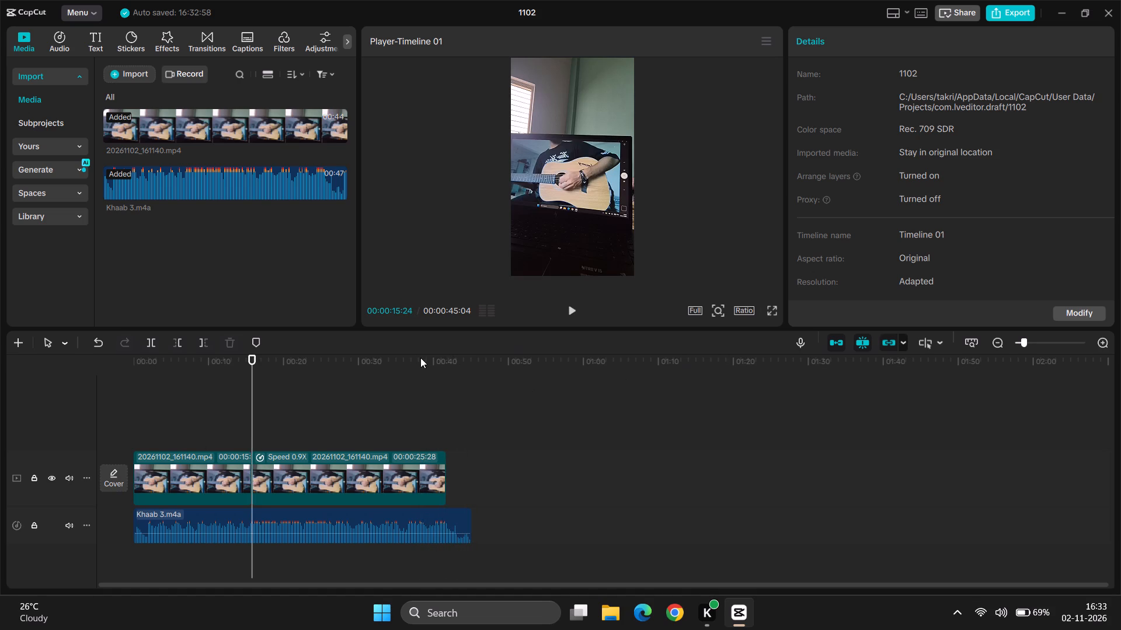
key("space")
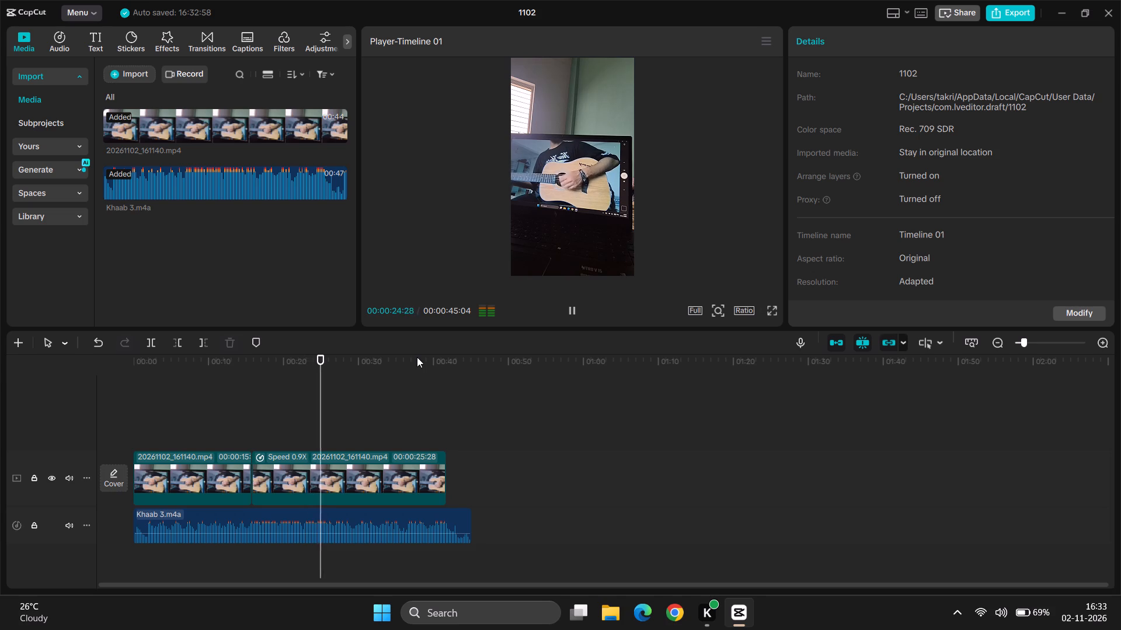
key("space")
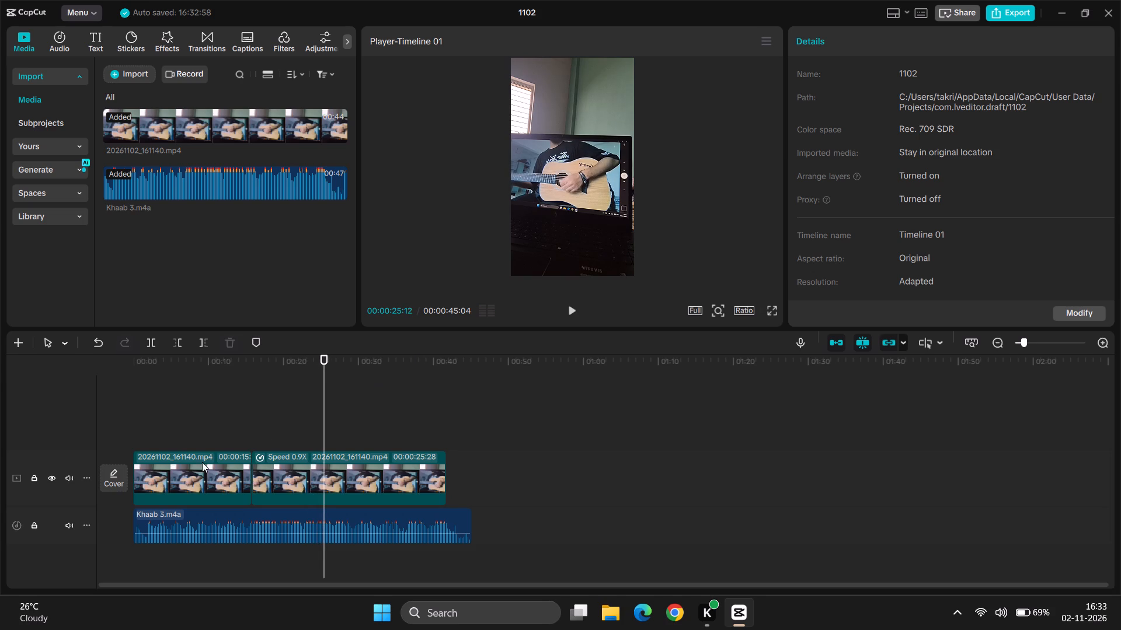
left_click(323, 462)
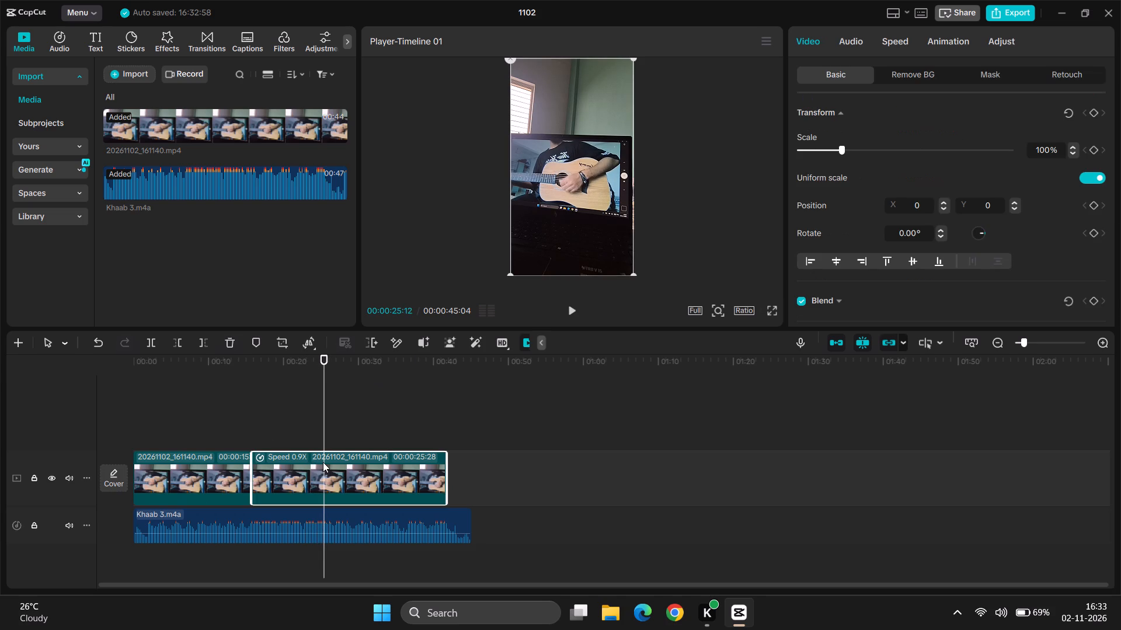
key("ctrl+b")
key("space")
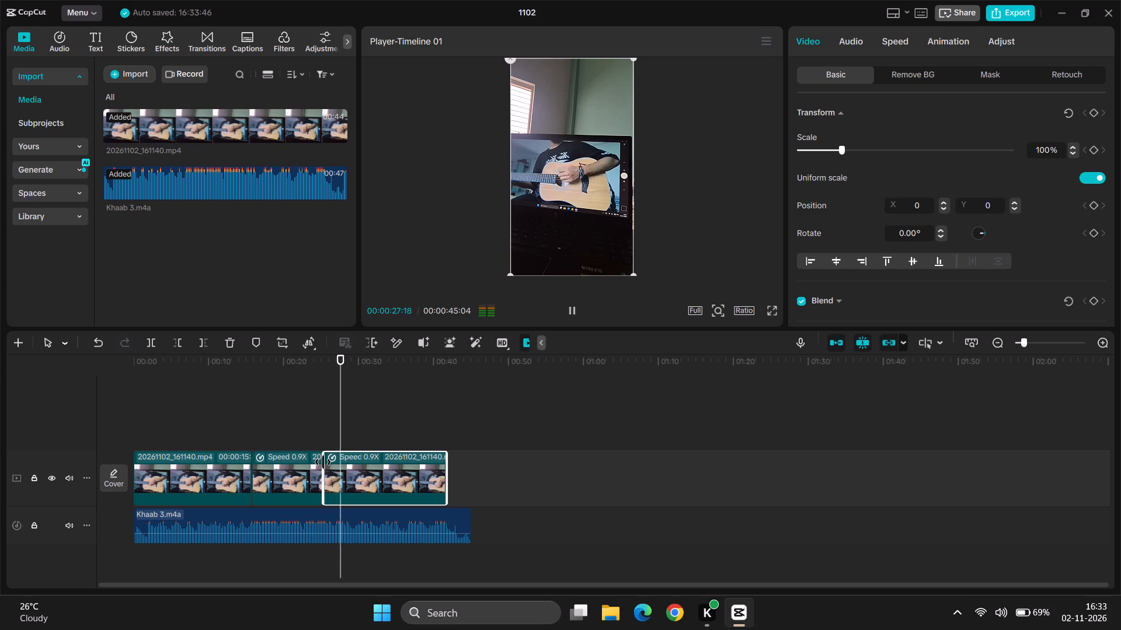
Open the animation options for the middle video segment and retry loading them.
left_click(283, 478)
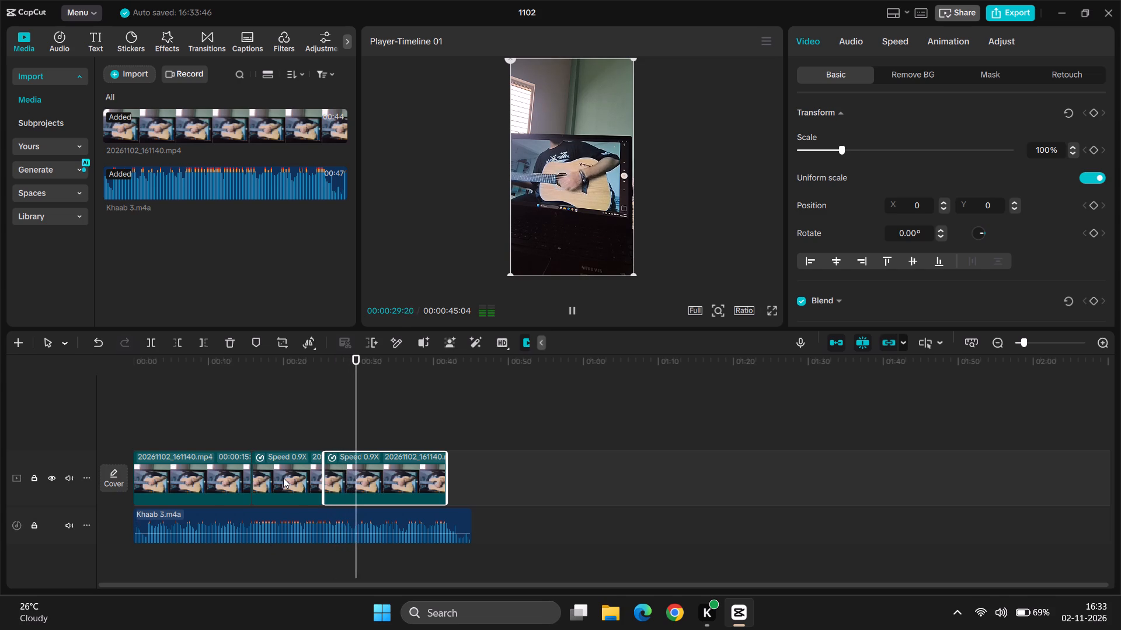
left_click(956, 37)
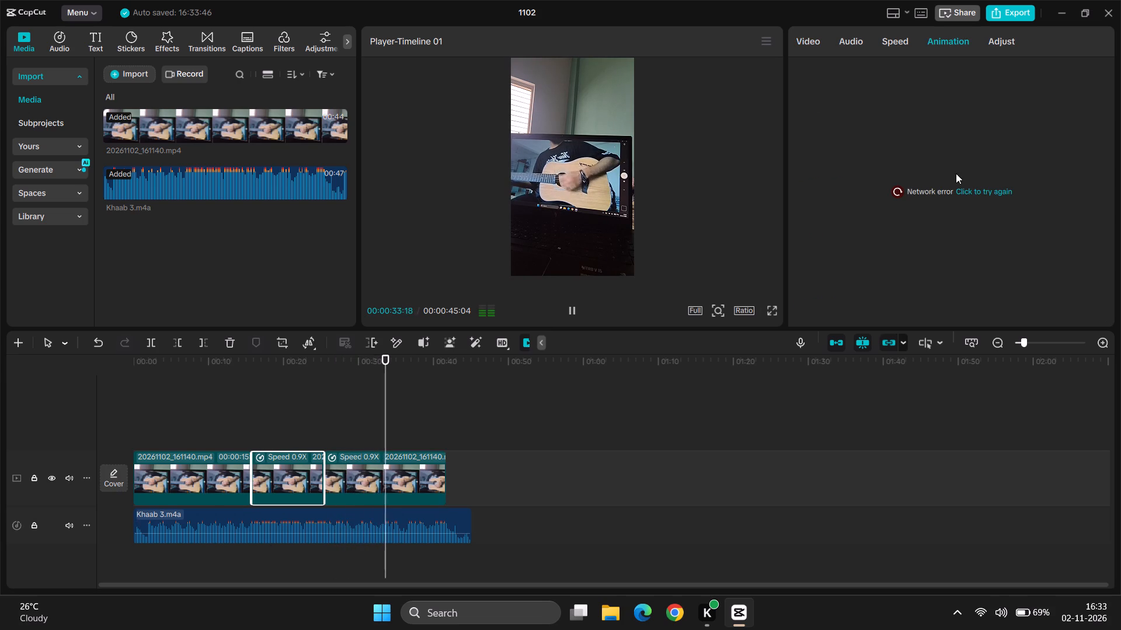
left_click(973, 190)
left_click(973, 190)
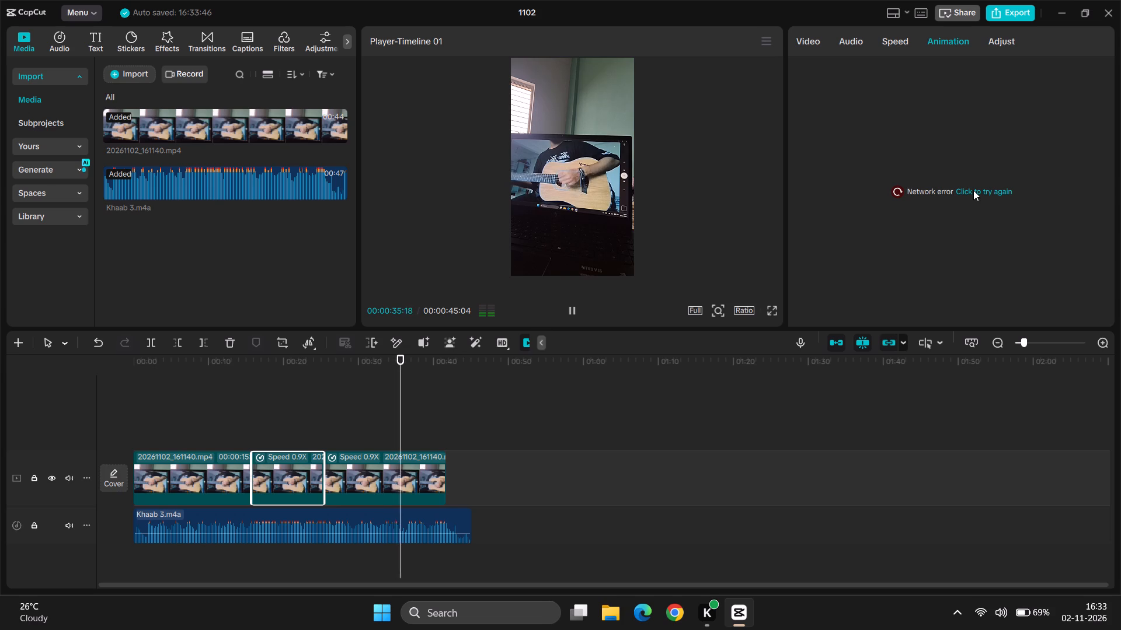
left_click(980, 189)
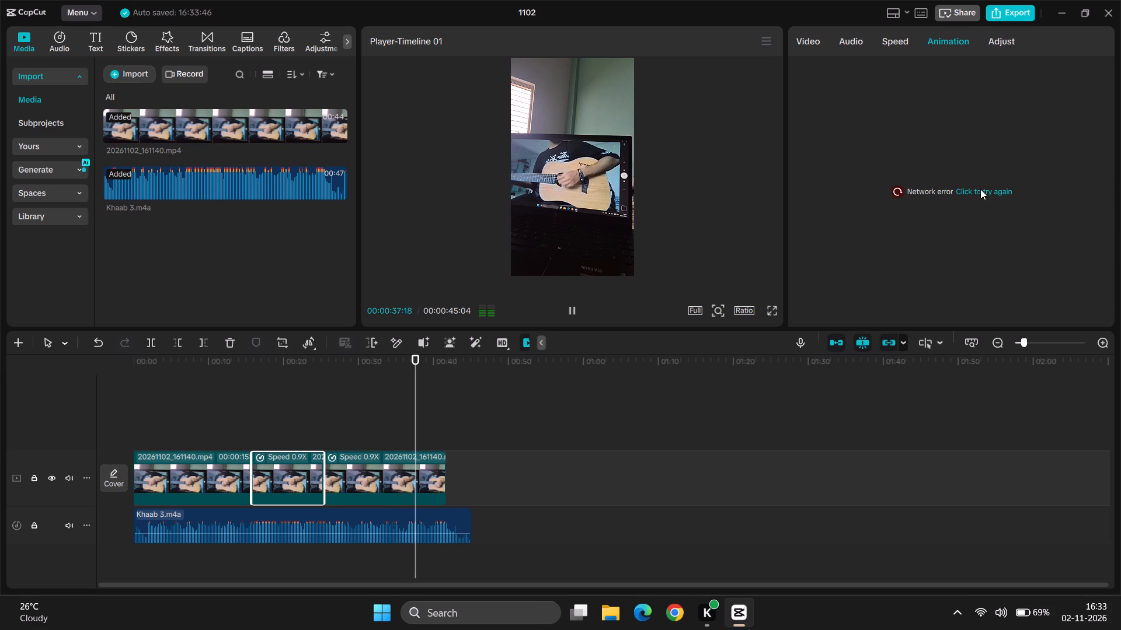
left_click(980, 189)
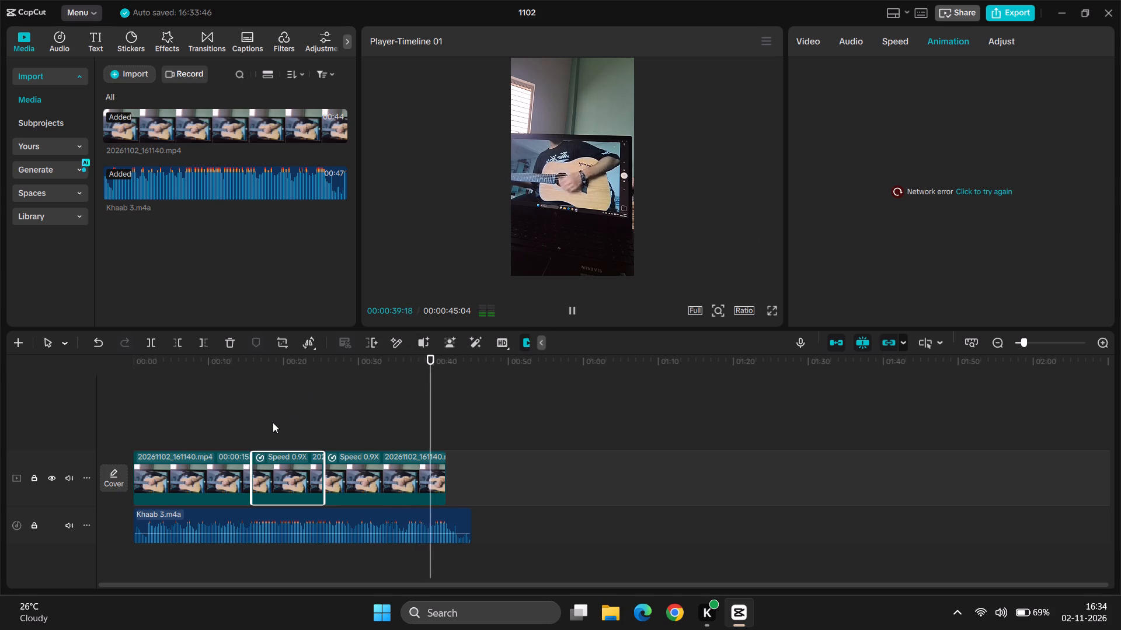
Play the middle video segment briefly from about 19 seconds and pause.
left_click(273, 422)
key("space")
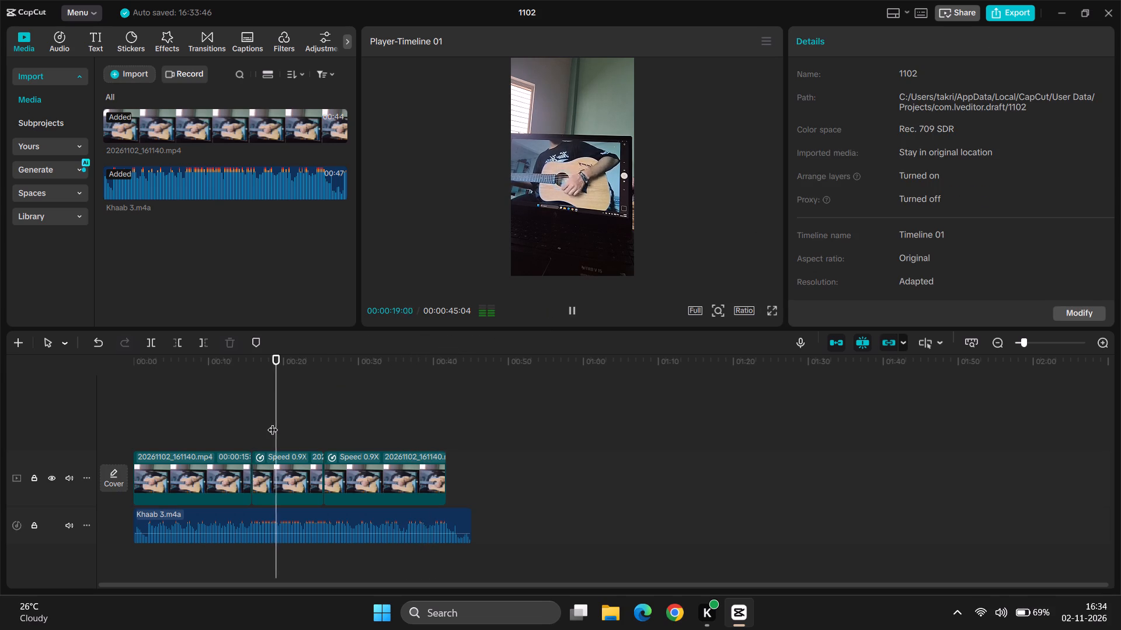
key("space")
Minimize the editor window.
left_click(1060, 1)
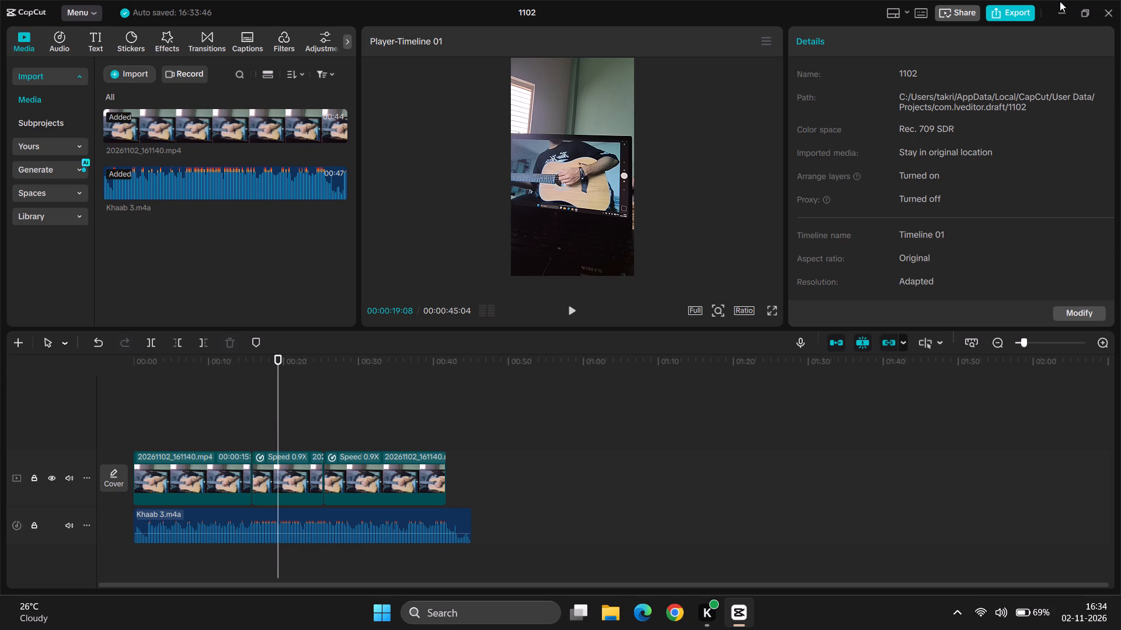
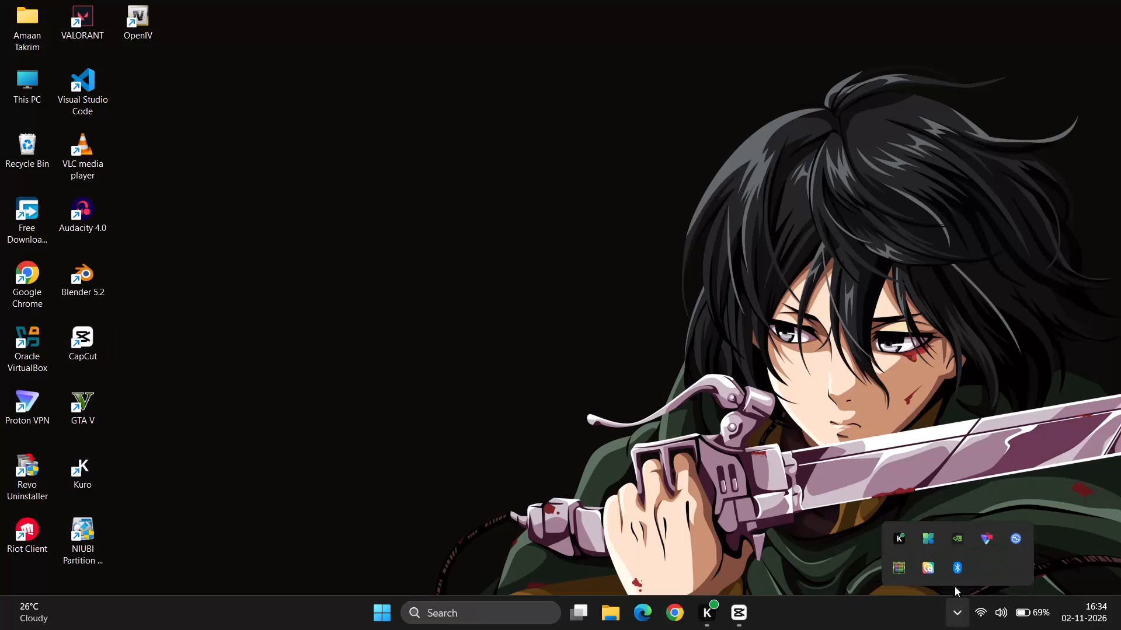
Switch to Proton VPN, connect to the fastest free server, and return to the CapCut editor.
left_click(990, 530)
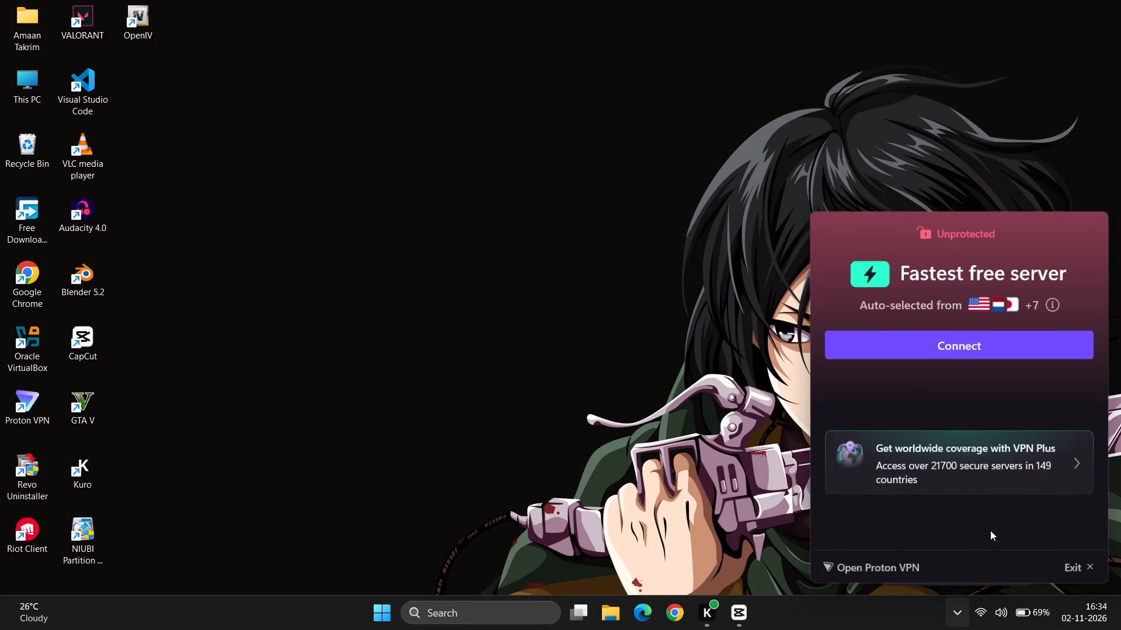
left_click(990, 530)
left_click(983, 347)
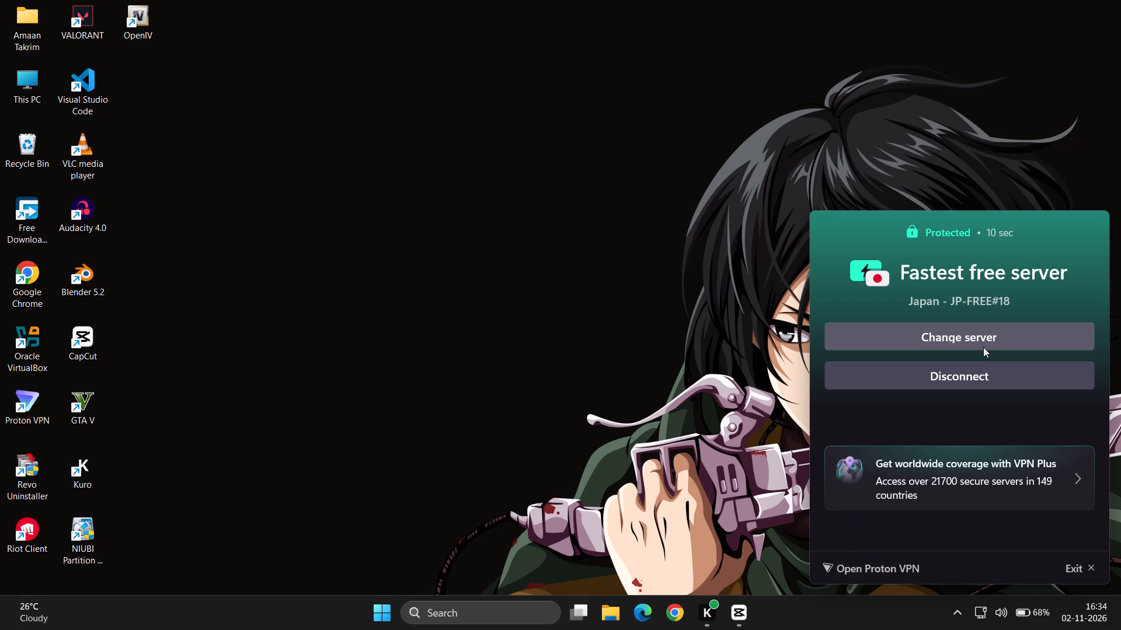
left_click(724, 444)
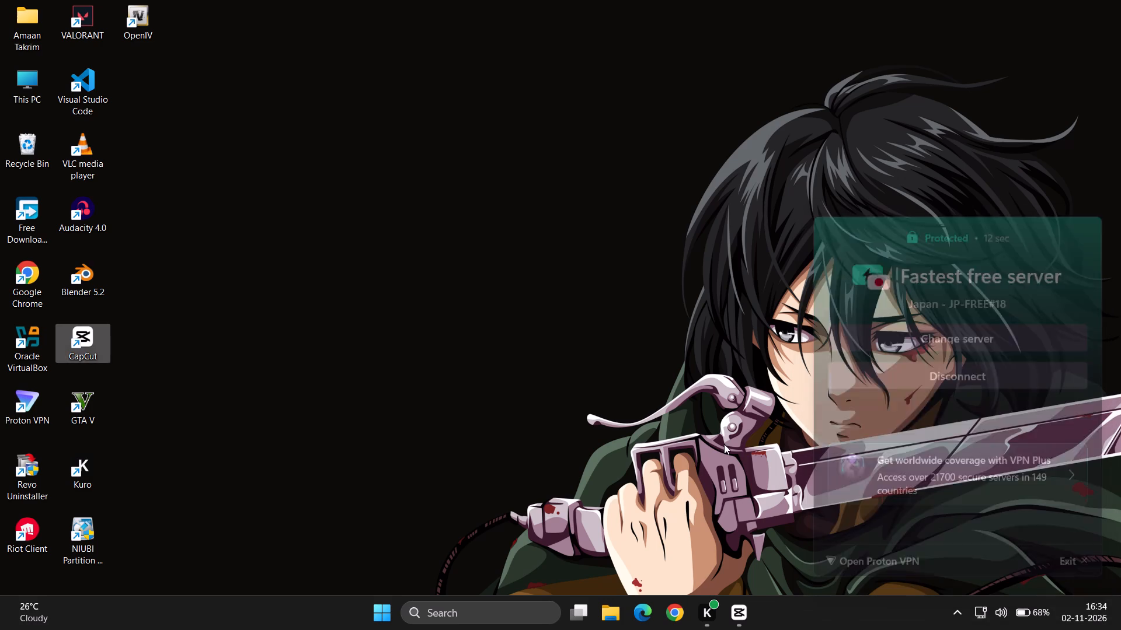
left_click(743, 604)
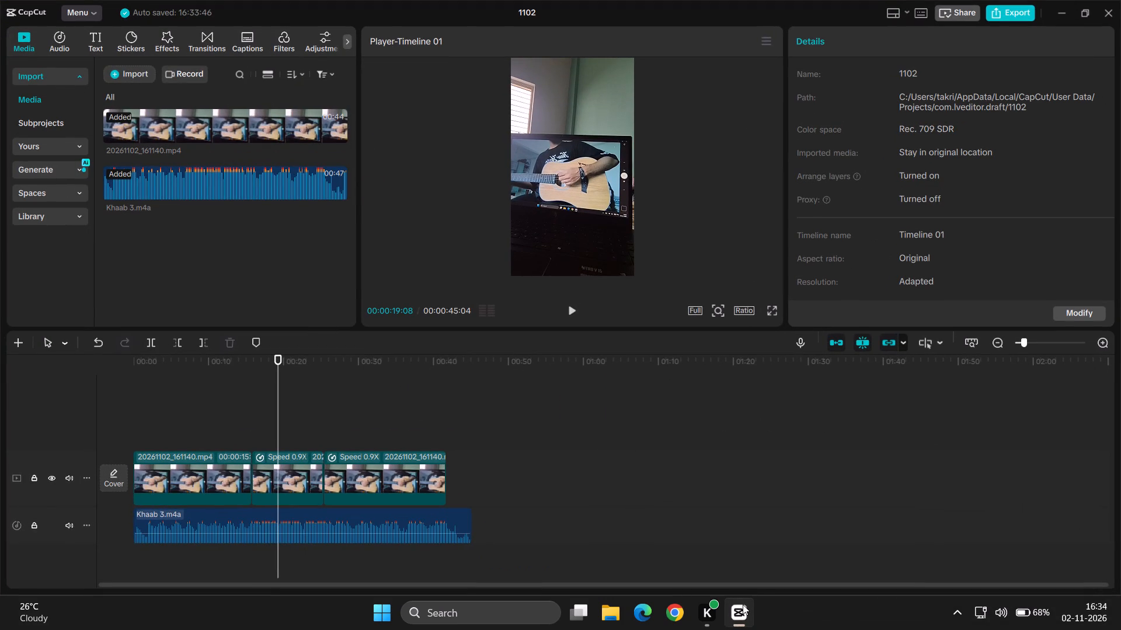
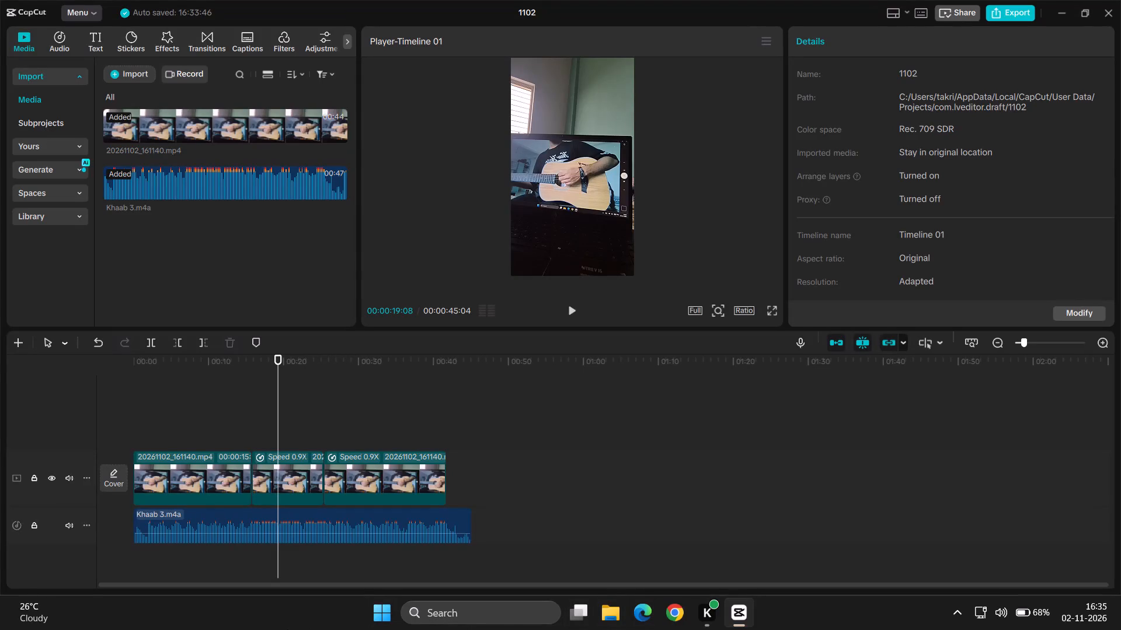
Check the animation options for the third video segment on the timeline.
left_click(305, 472)
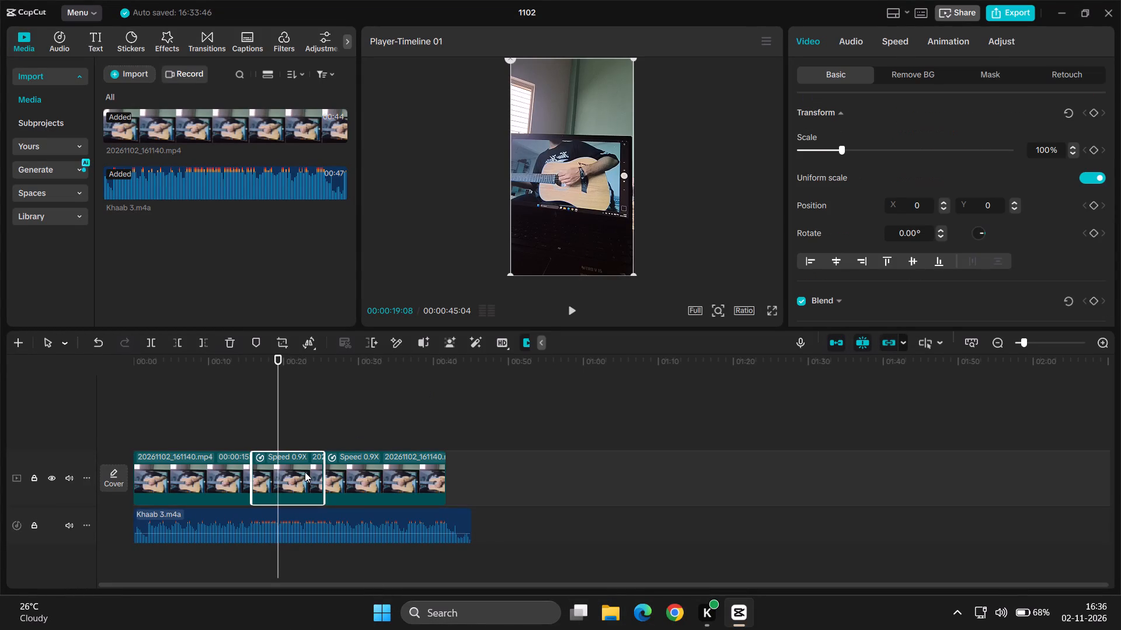
left_click(377, 465)
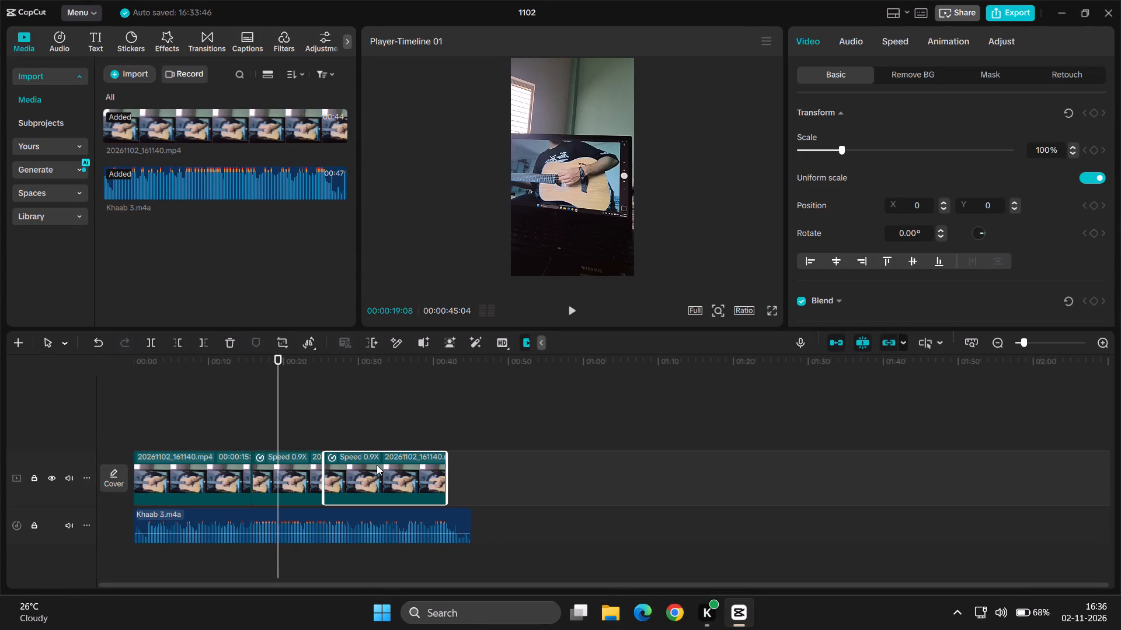
left_click(946, 43)
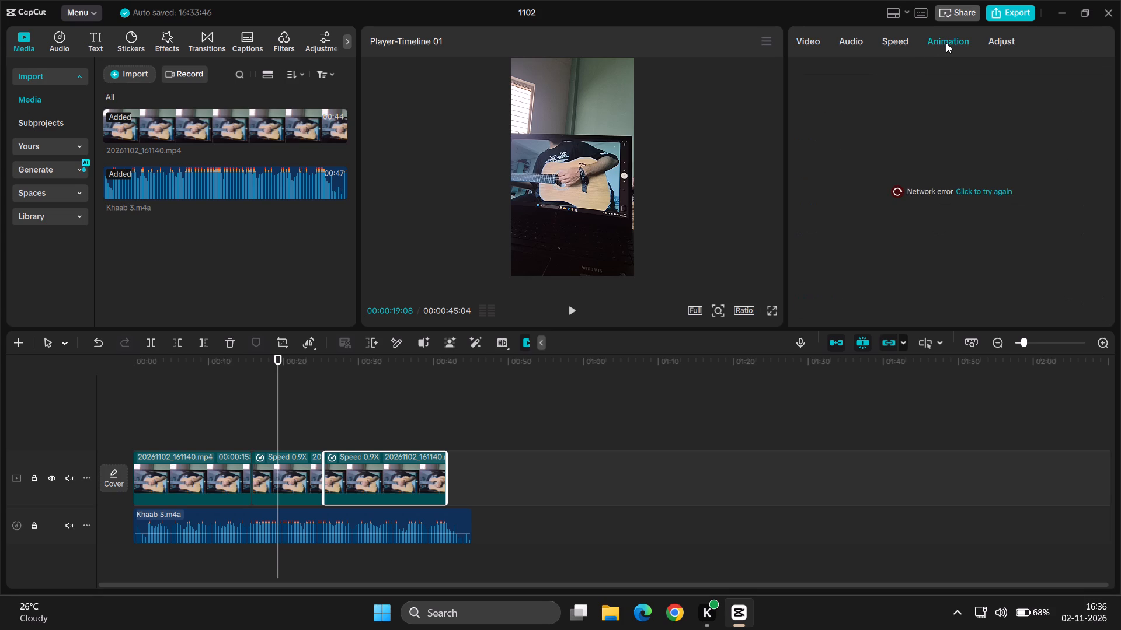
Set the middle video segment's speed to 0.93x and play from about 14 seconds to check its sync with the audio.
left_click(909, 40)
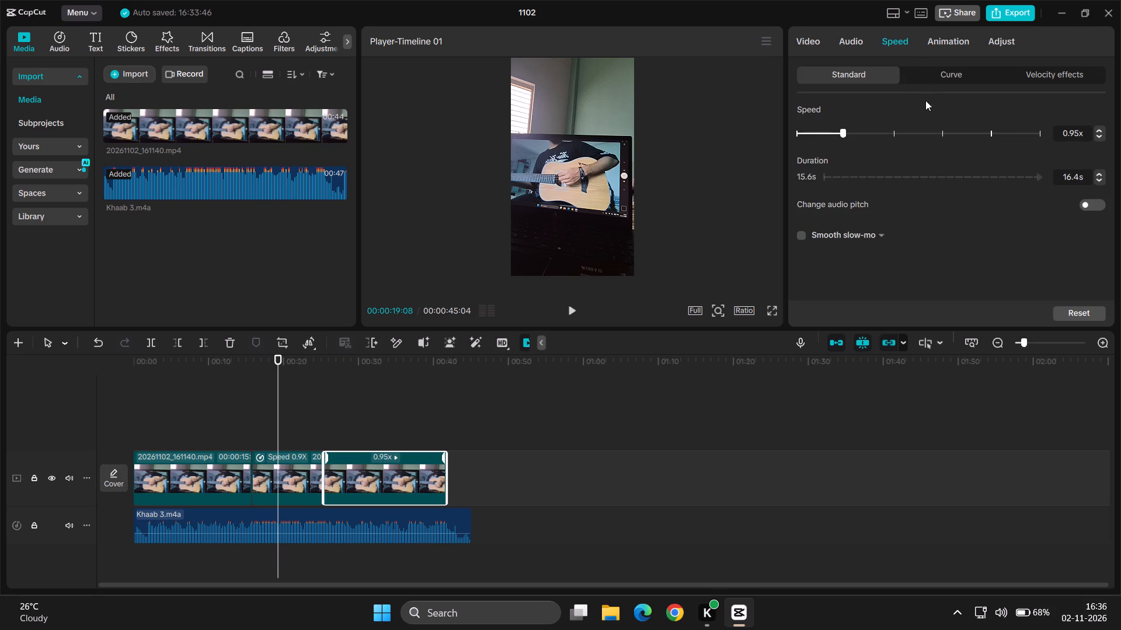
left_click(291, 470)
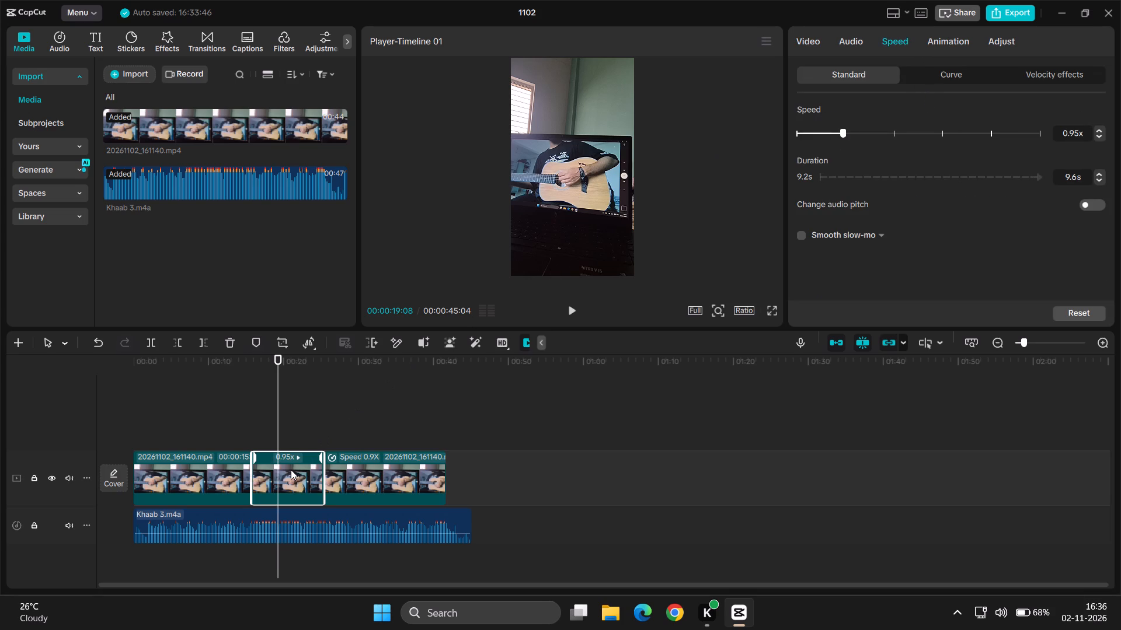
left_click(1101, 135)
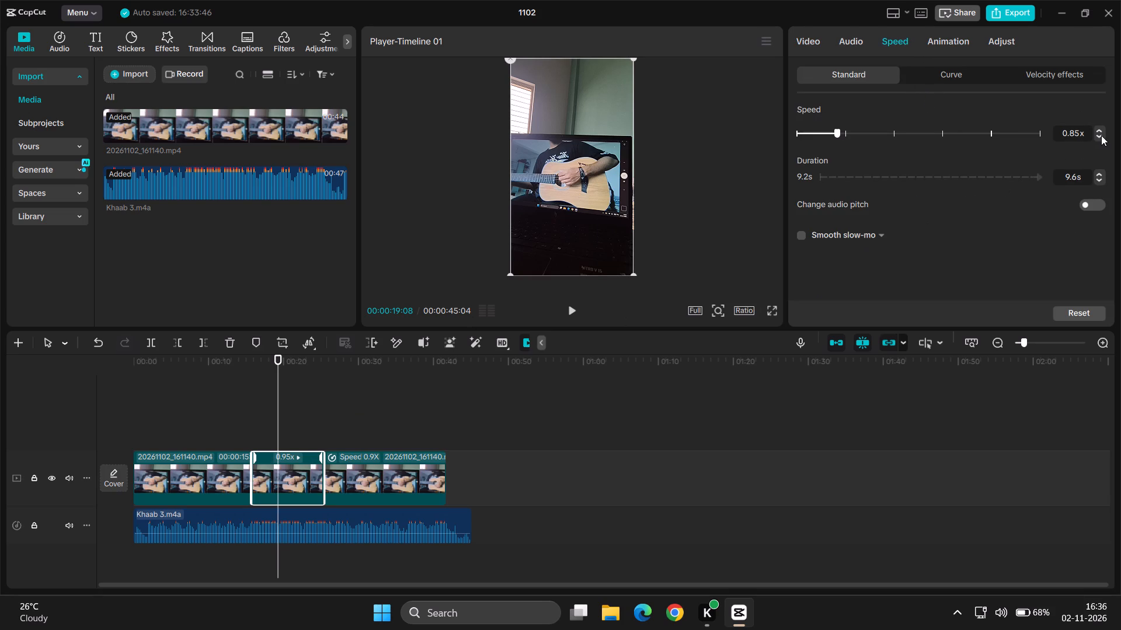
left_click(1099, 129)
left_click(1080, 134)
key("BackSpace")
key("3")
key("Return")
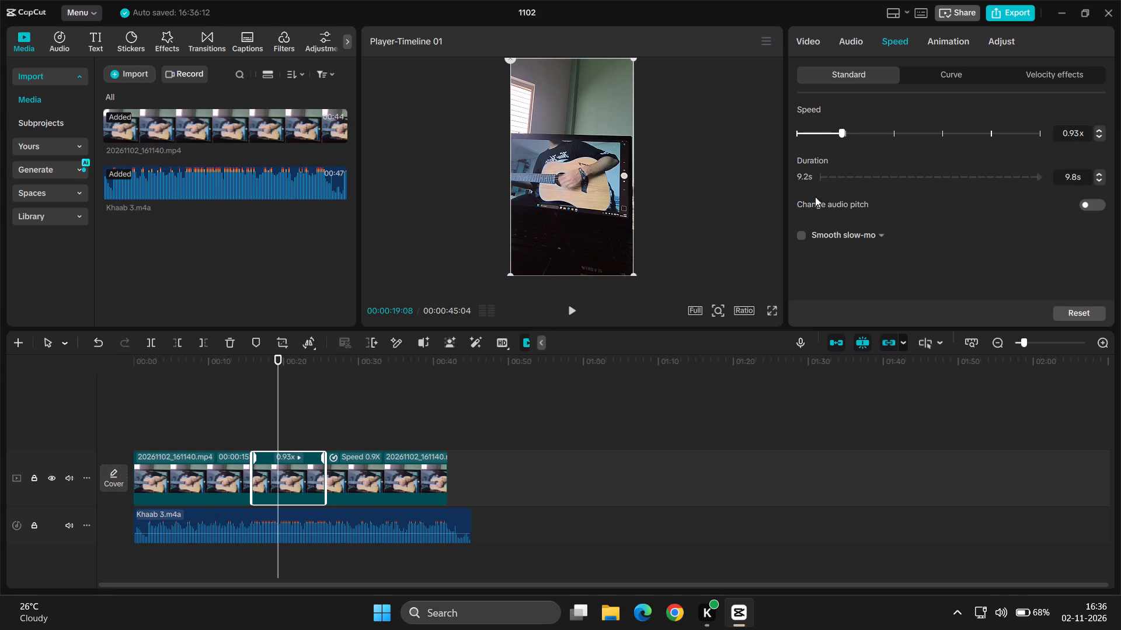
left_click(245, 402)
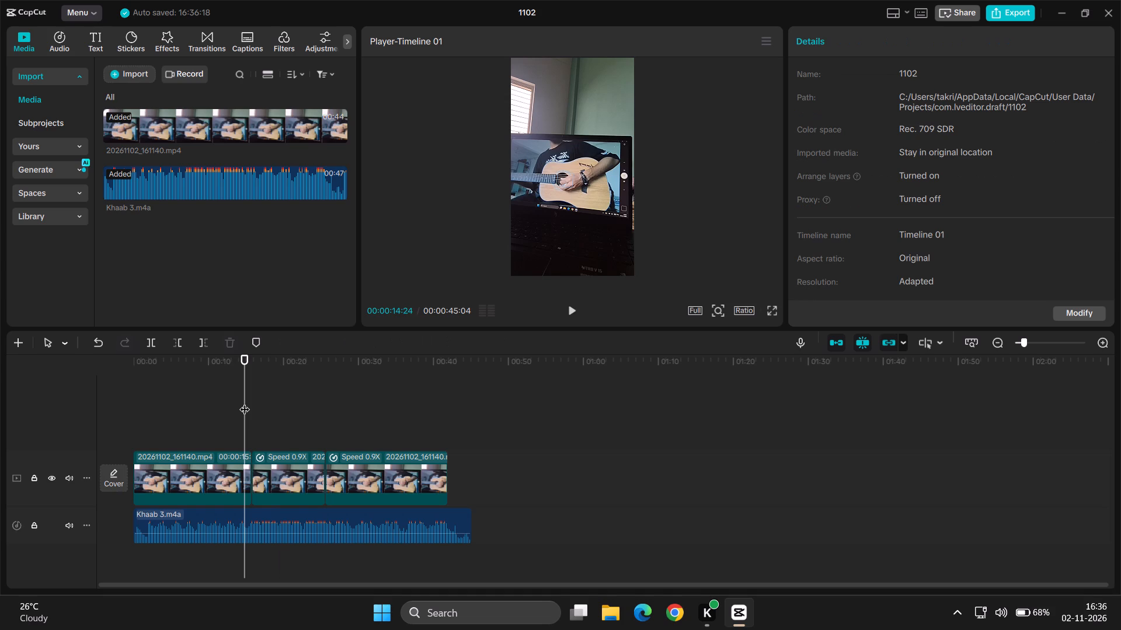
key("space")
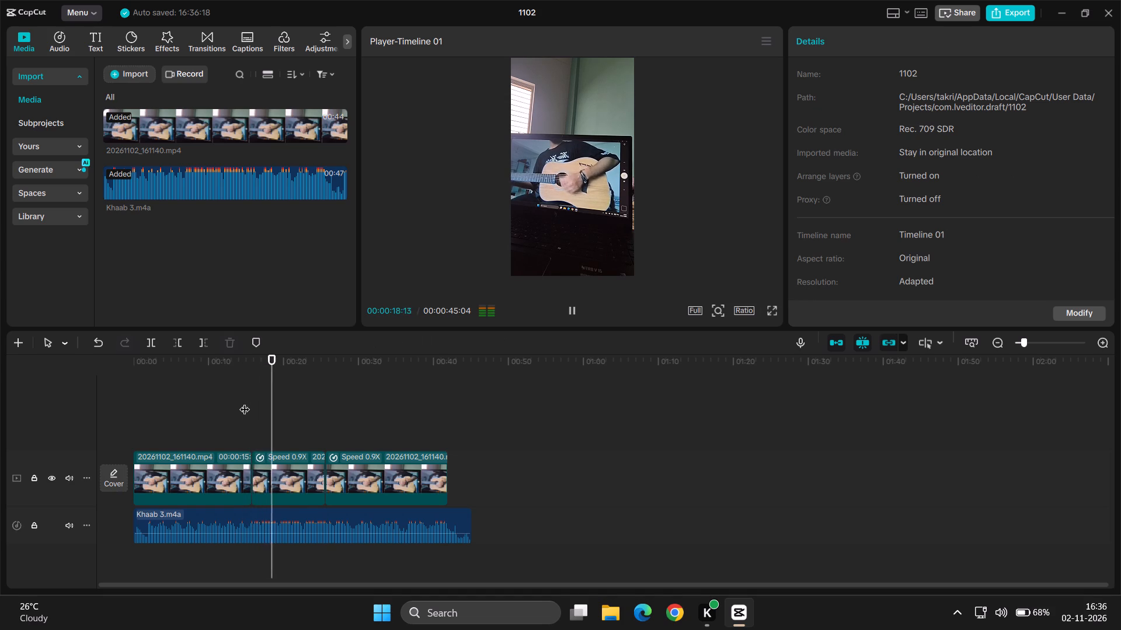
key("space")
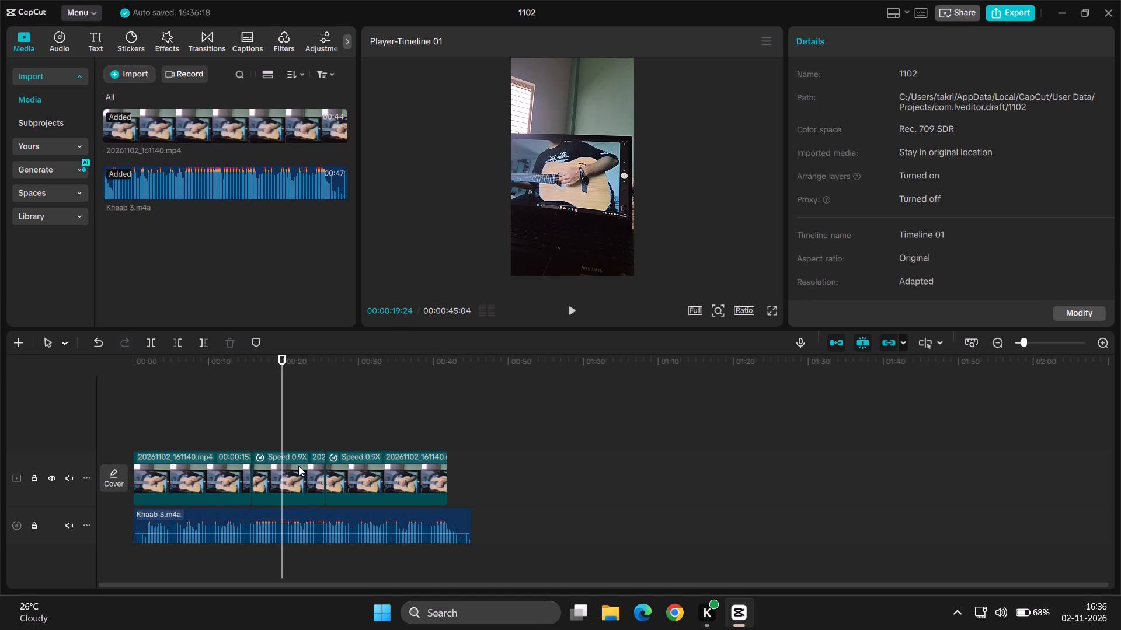
Set the middle video segment's speed to 0.91x.
left_click(298, 466)
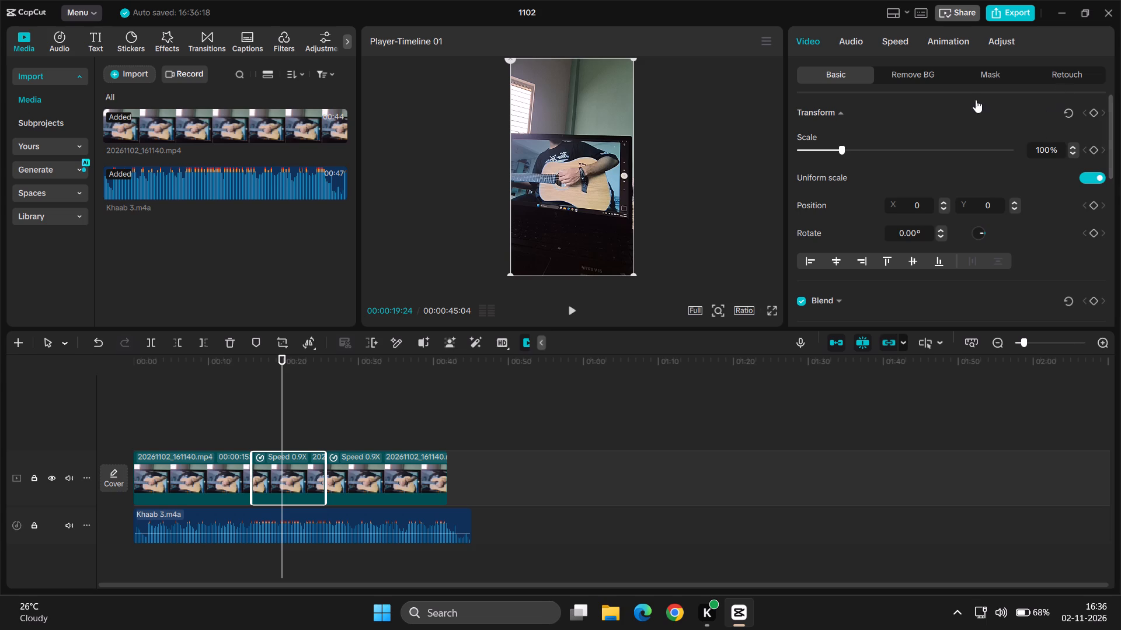
left_click(899, 36)
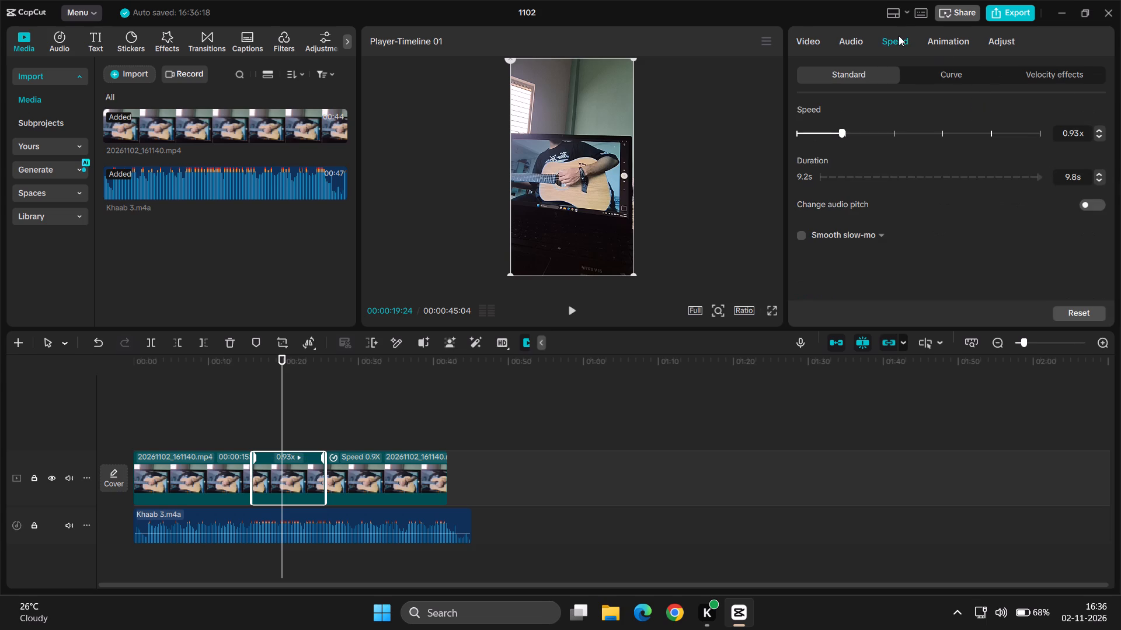
left_click(1078, 131)
key("BackSpace")
key("1")
key("Return")
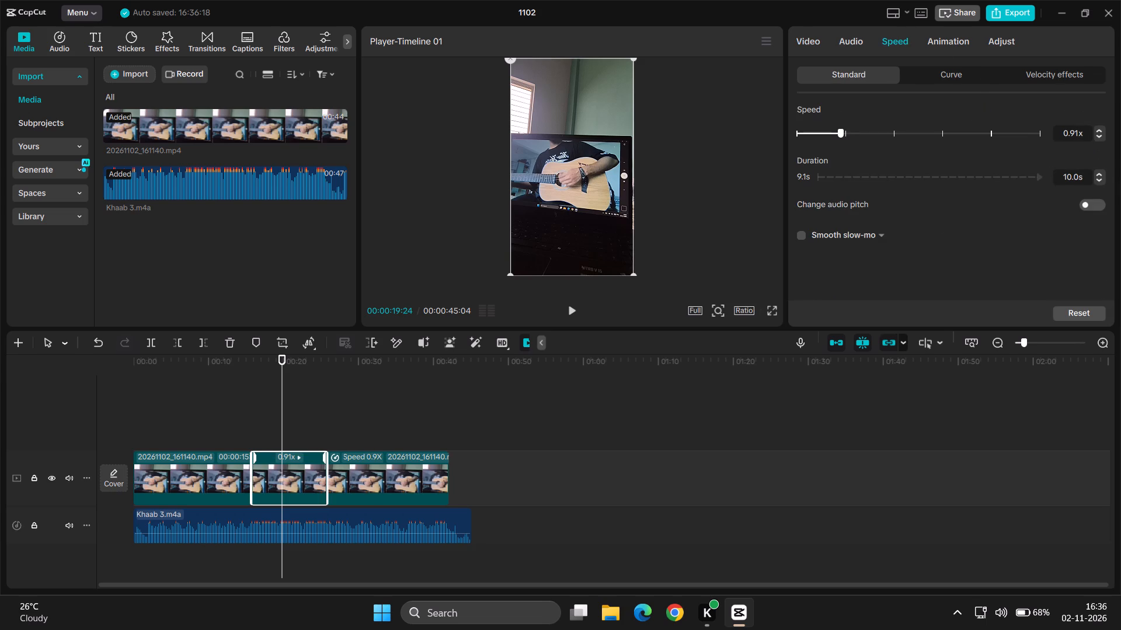
Play the timeline through the middle segment, replaying from within the first segment, to check the sync with the Khaab 3 audio.
key("space")
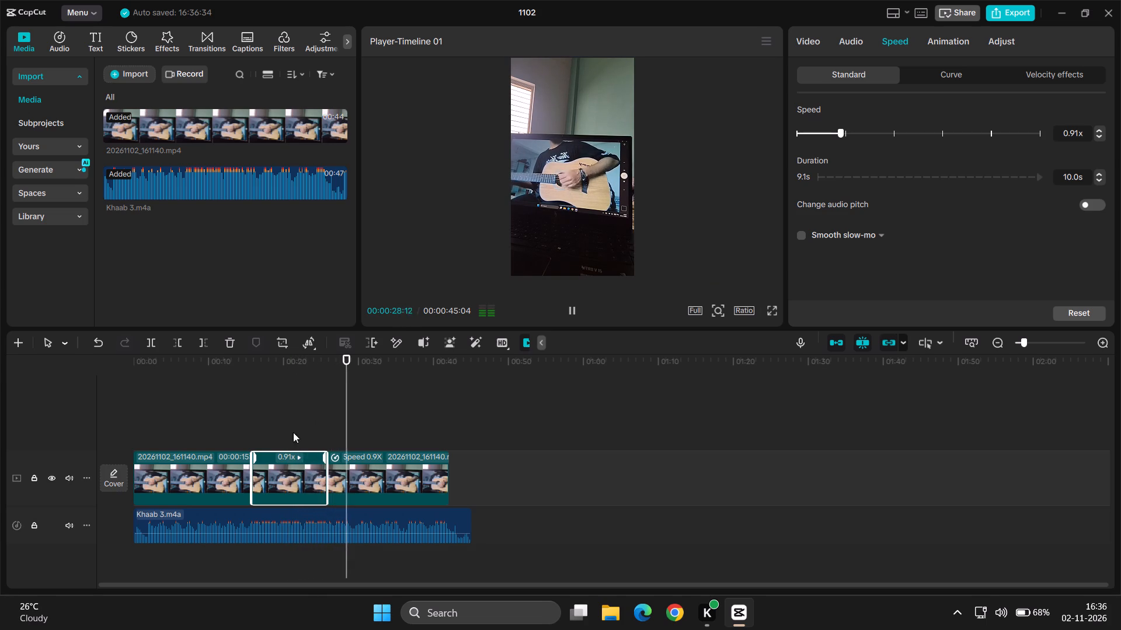
left_click(229, 402)
key("space")
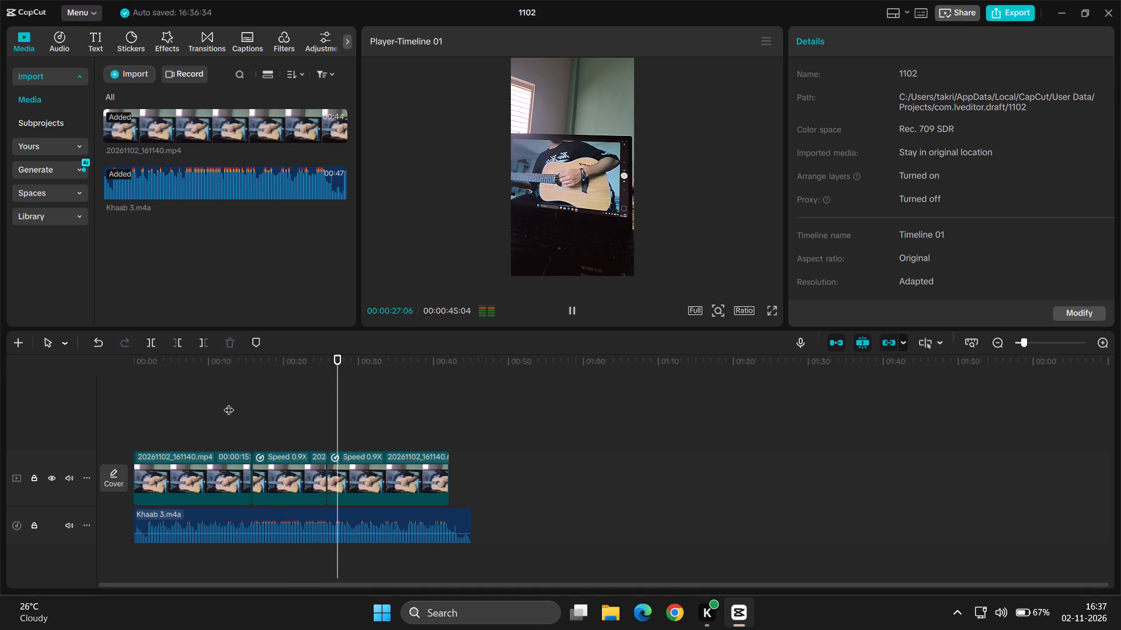
left_click(188, 419)
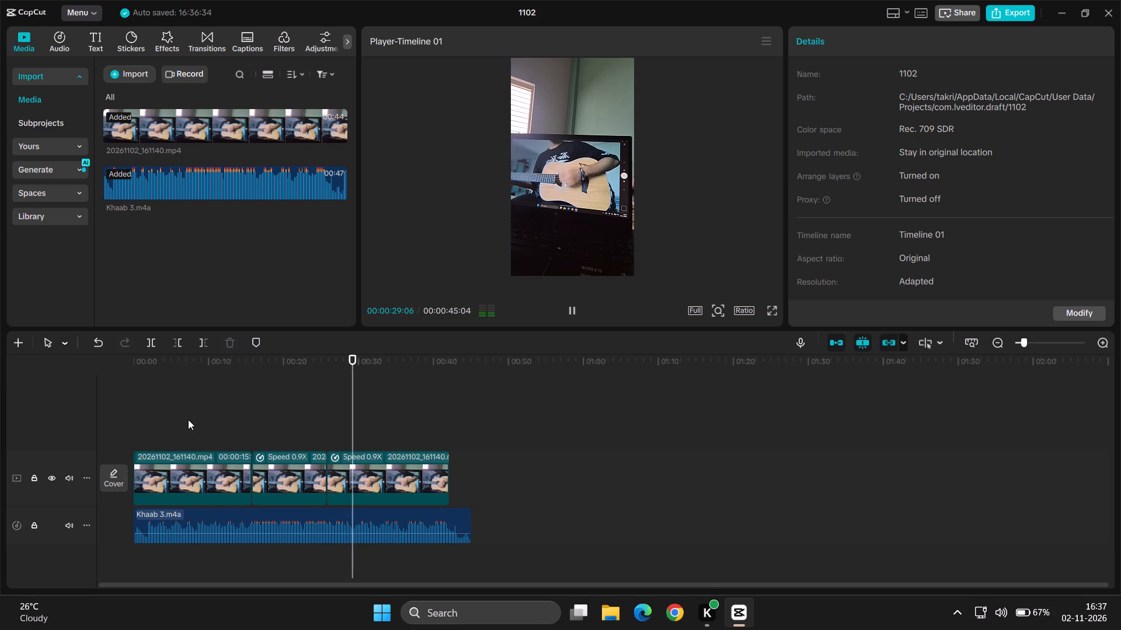
key("space")
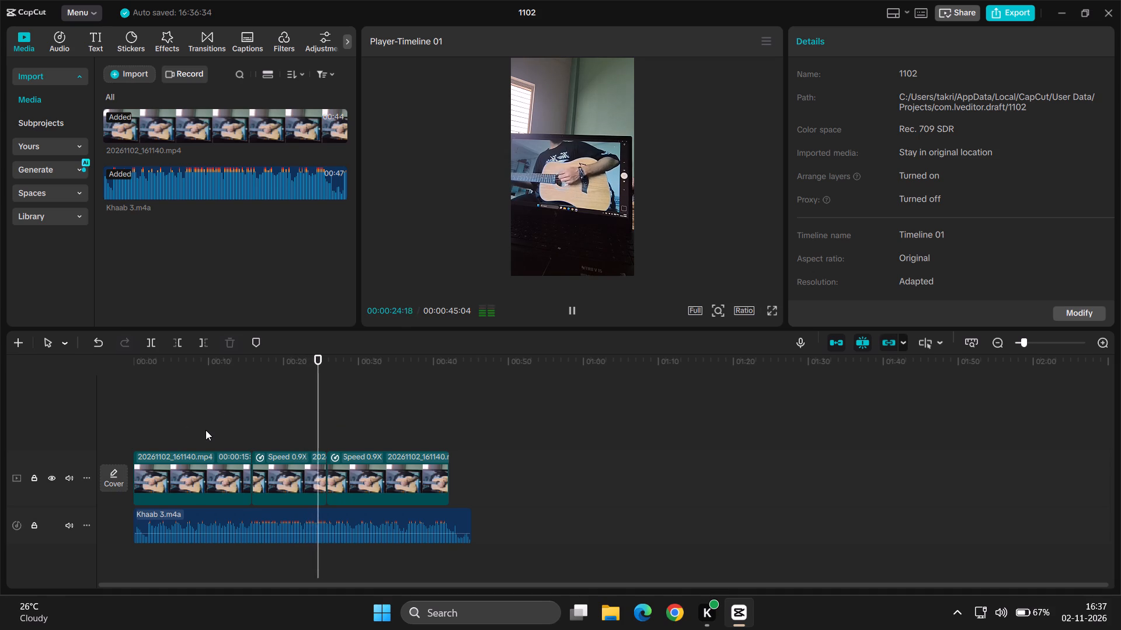
key("space")
Set the first video segment's speed to 0.98x.
left_click(196, 463)
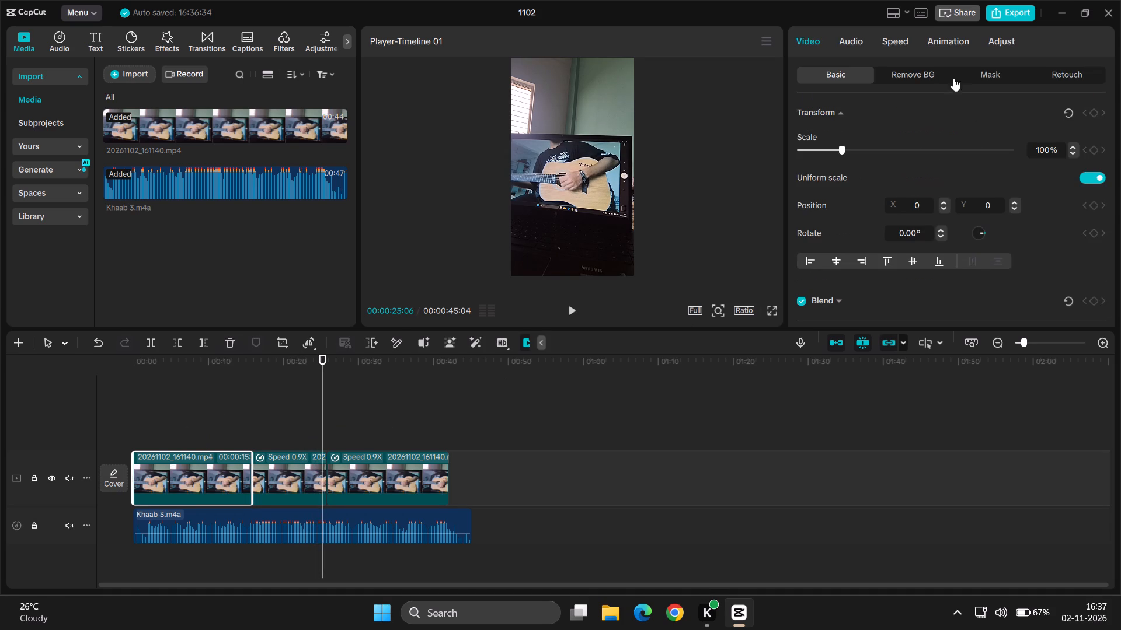
left_click(899, 42)
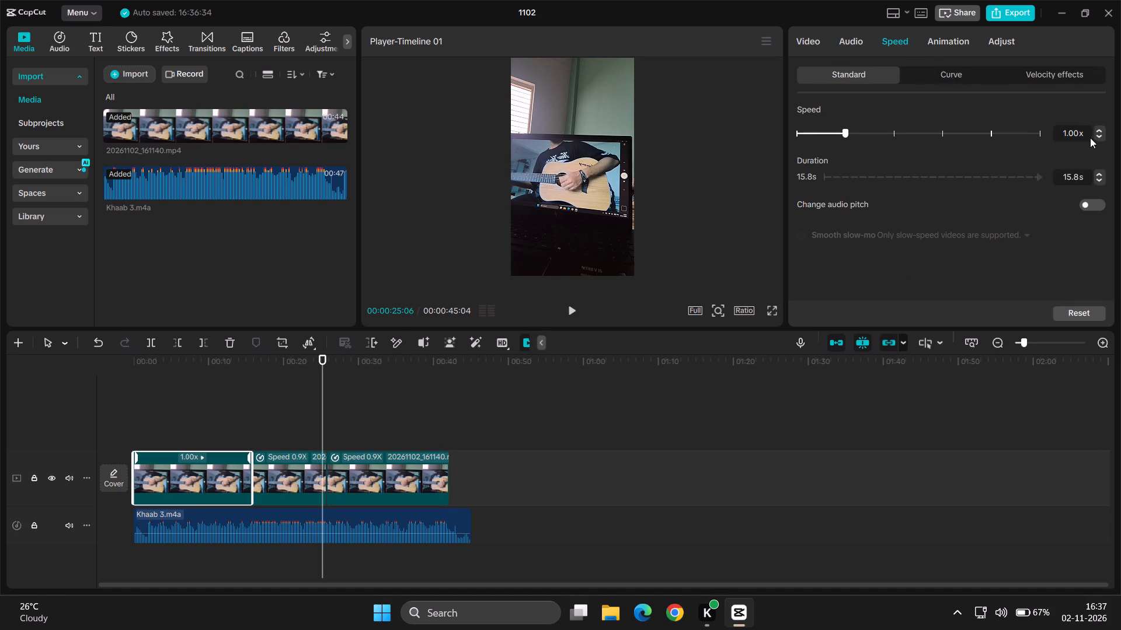
left_click(1082, 136)
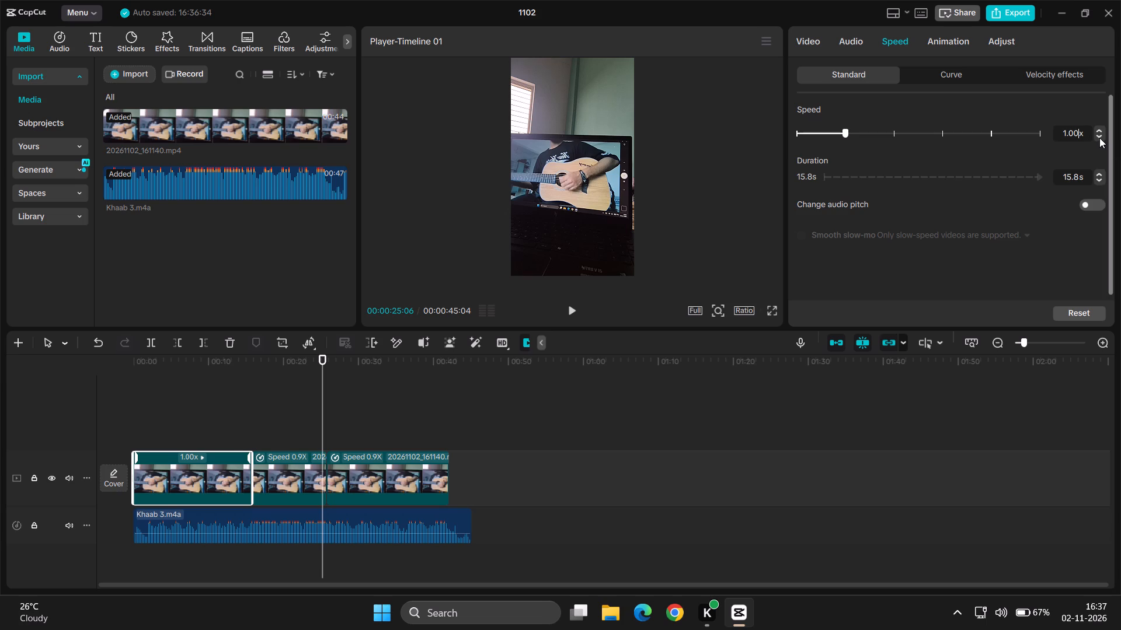
left_click(1099, 138)
left_click(1081, 132)
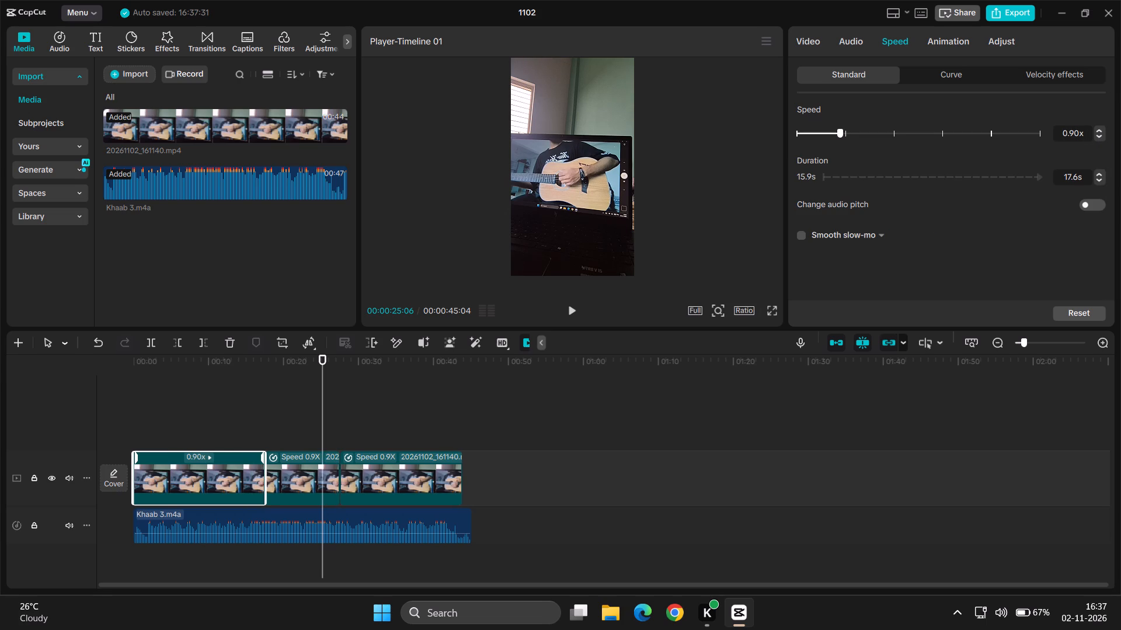
key("BackSpace")
key("9")
key("BackSpace")
key("8")
key("Return")
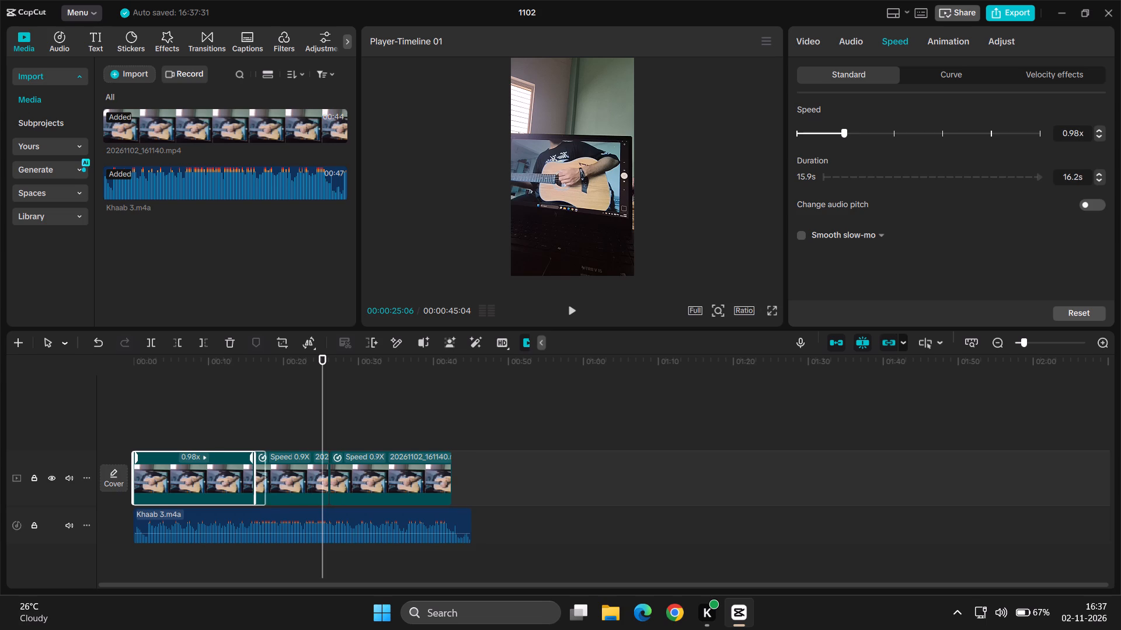
Play the timeline from the start, viewing it full screen, to check the guitar footage's sync with the audio.
left_click(135, 419)
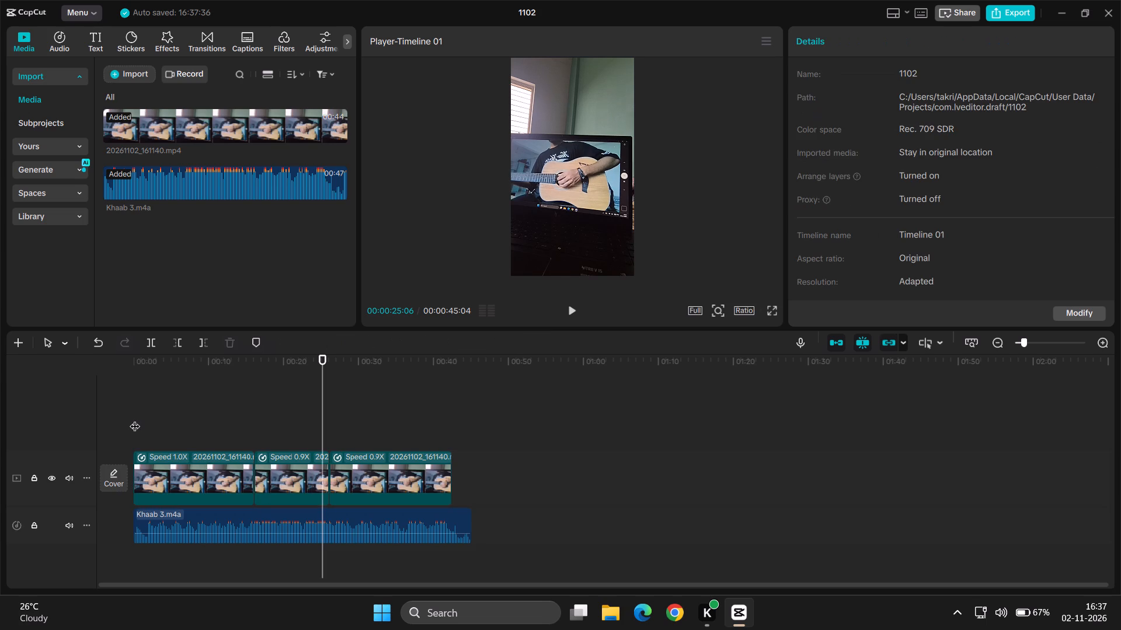
key("space")
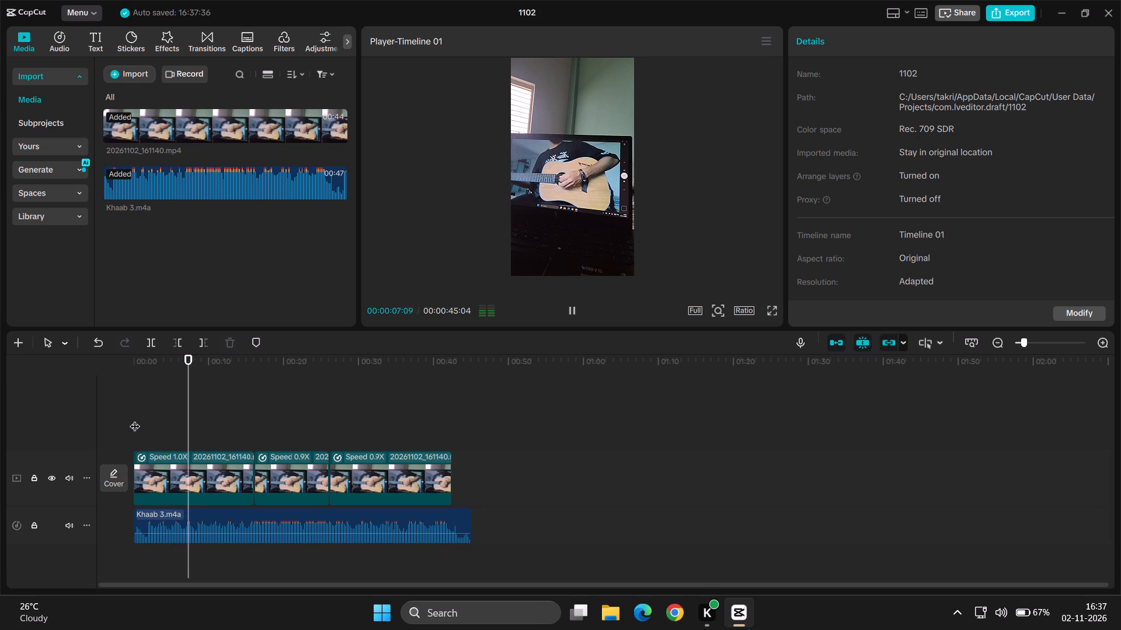
left_click(768, 313)
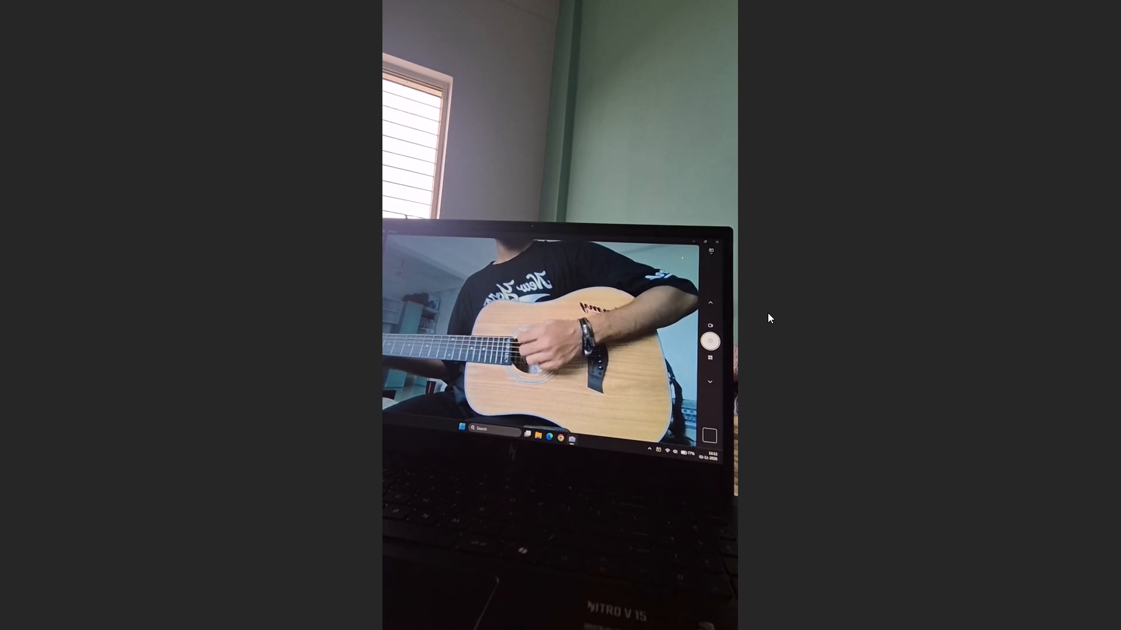
key("Escape")
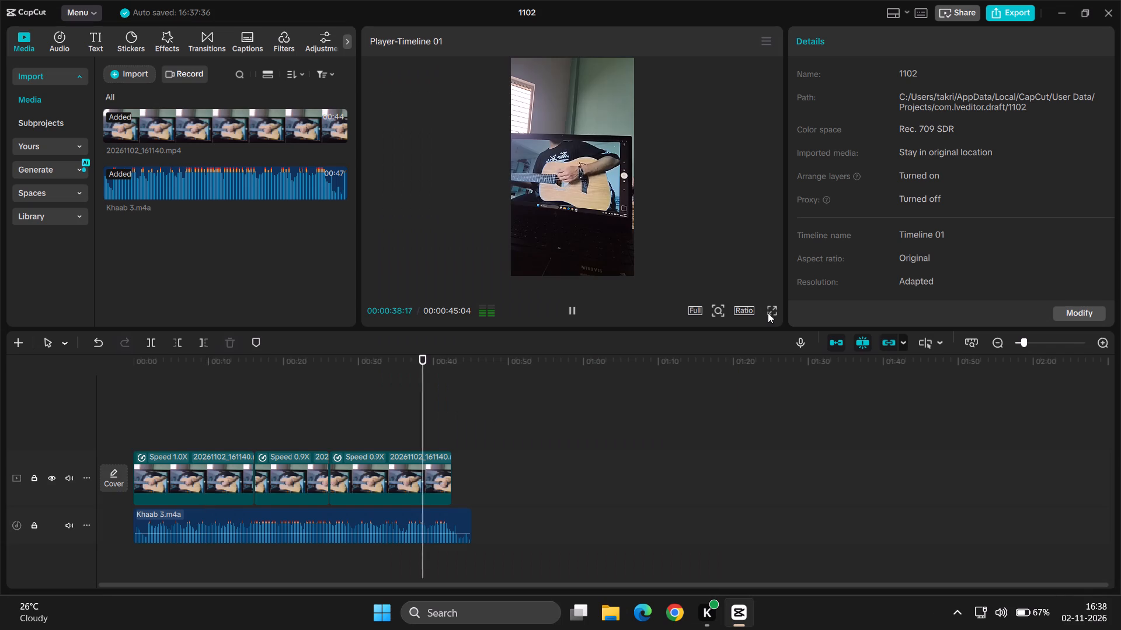
key("space")
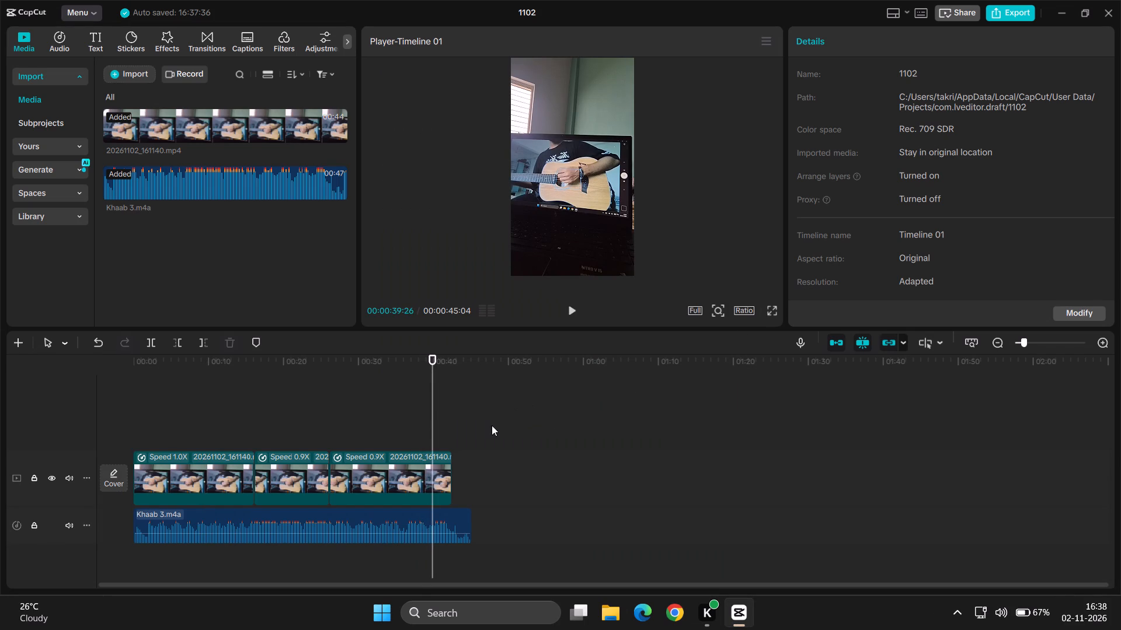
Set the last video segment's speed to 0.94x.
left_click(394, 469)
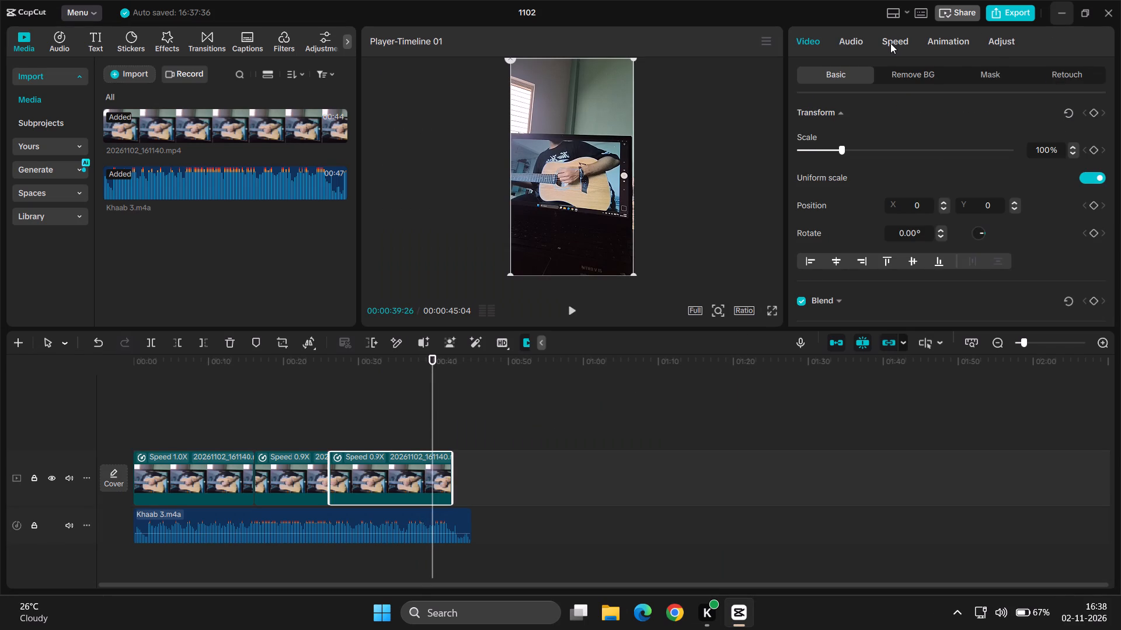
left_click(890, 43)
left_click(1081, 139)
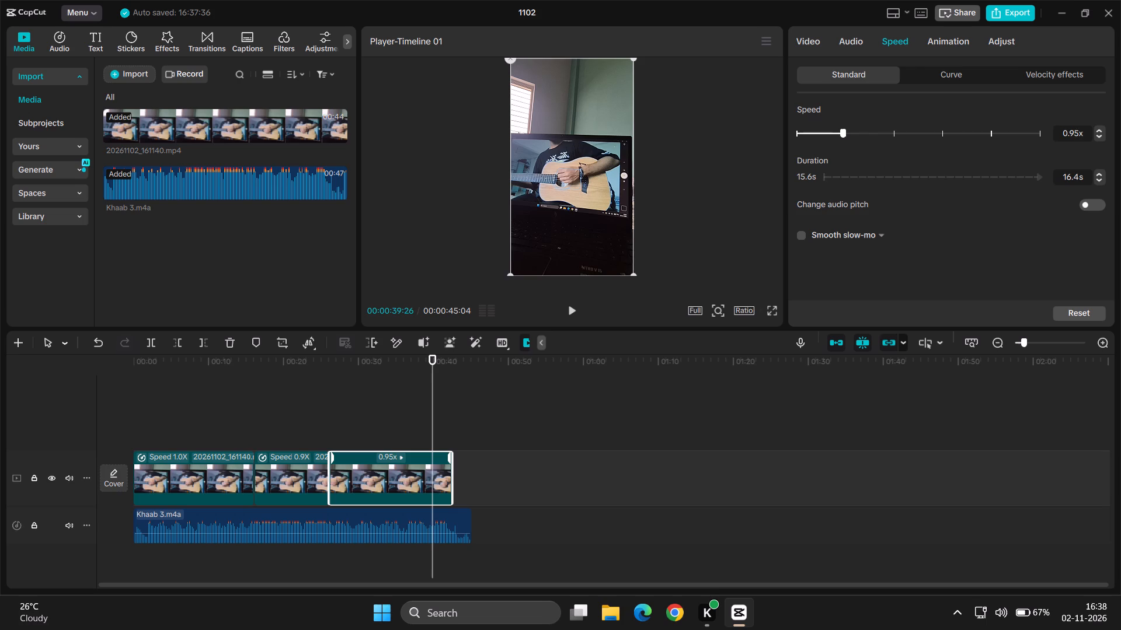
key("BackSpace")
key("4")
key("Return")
Play the timeline from near the start of the last segment to check its sync, and inspect the middle segment's speed.
left_click(355, 425)
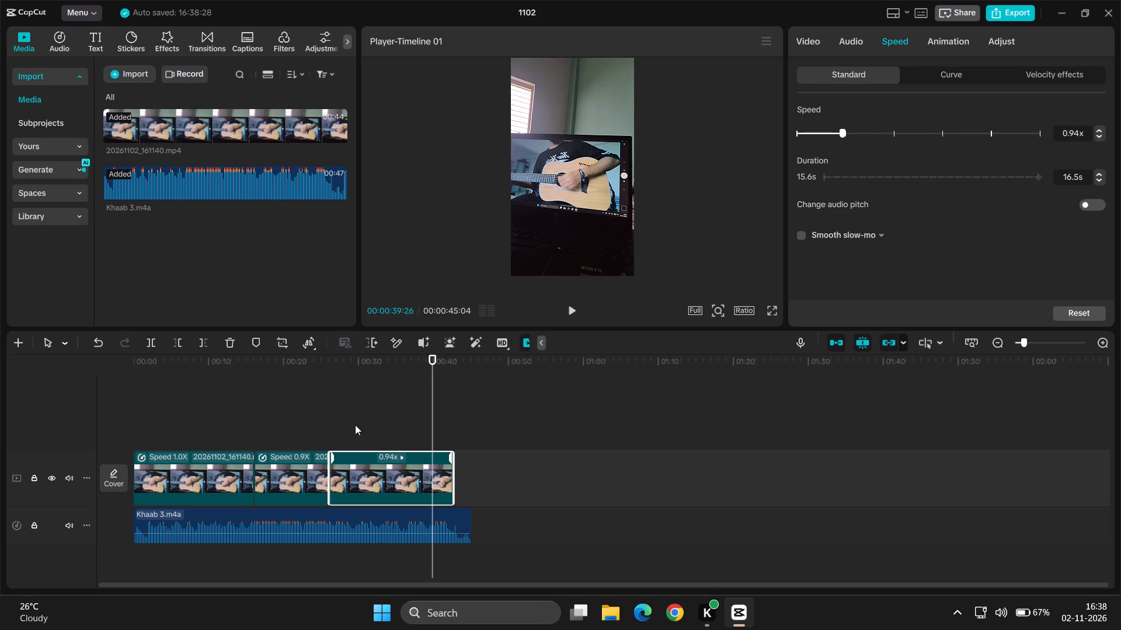
key("space")
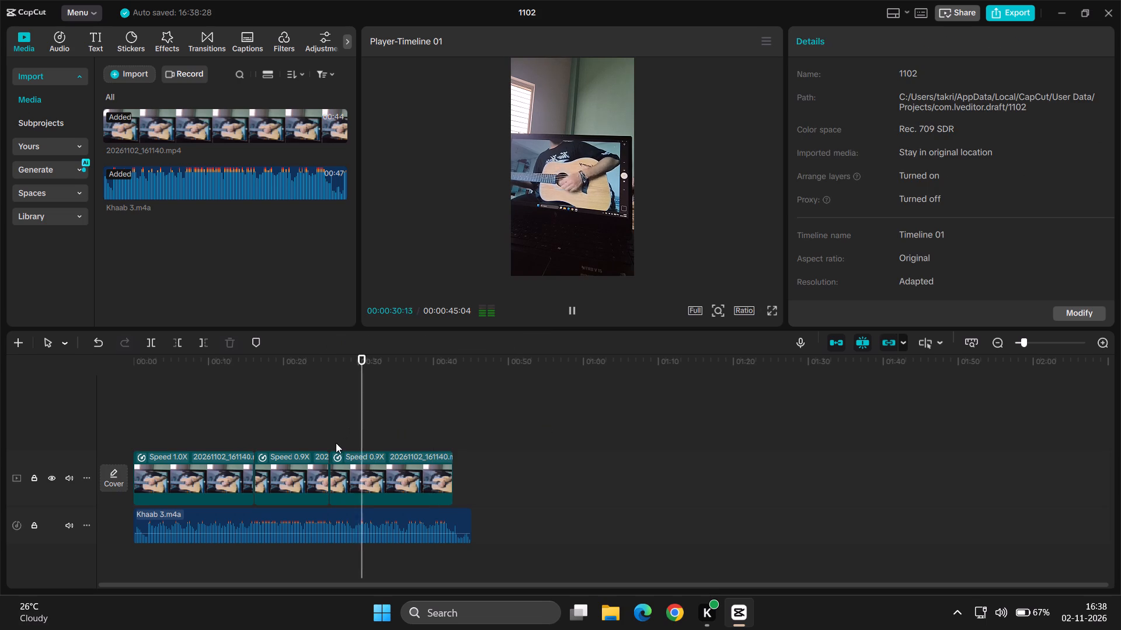
left_click(289, 471)
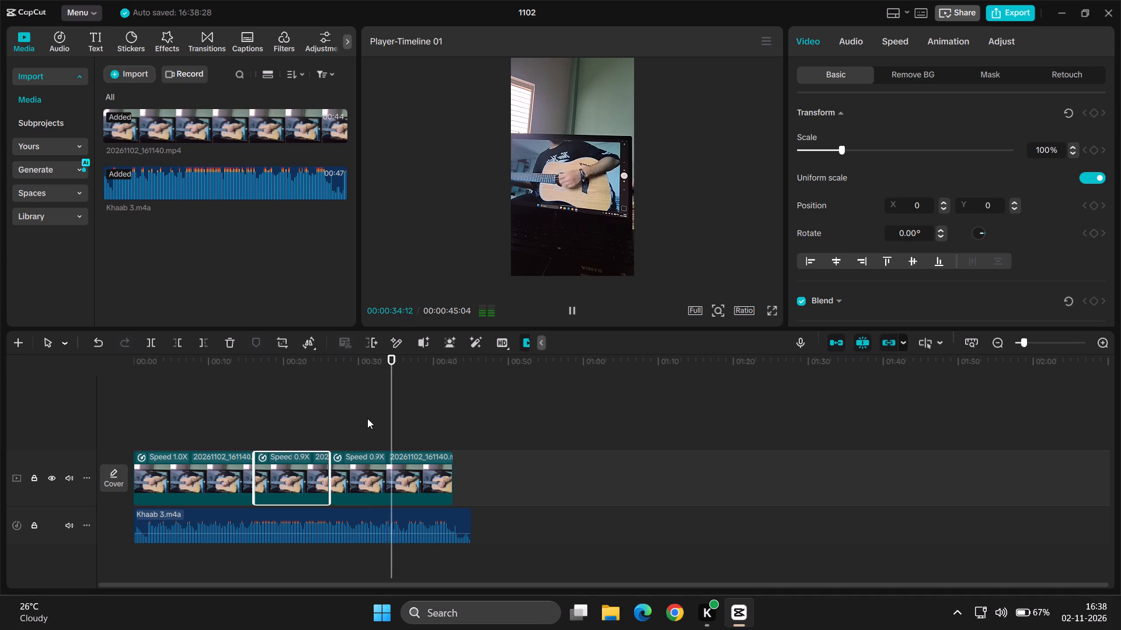
left_click(893, 34)
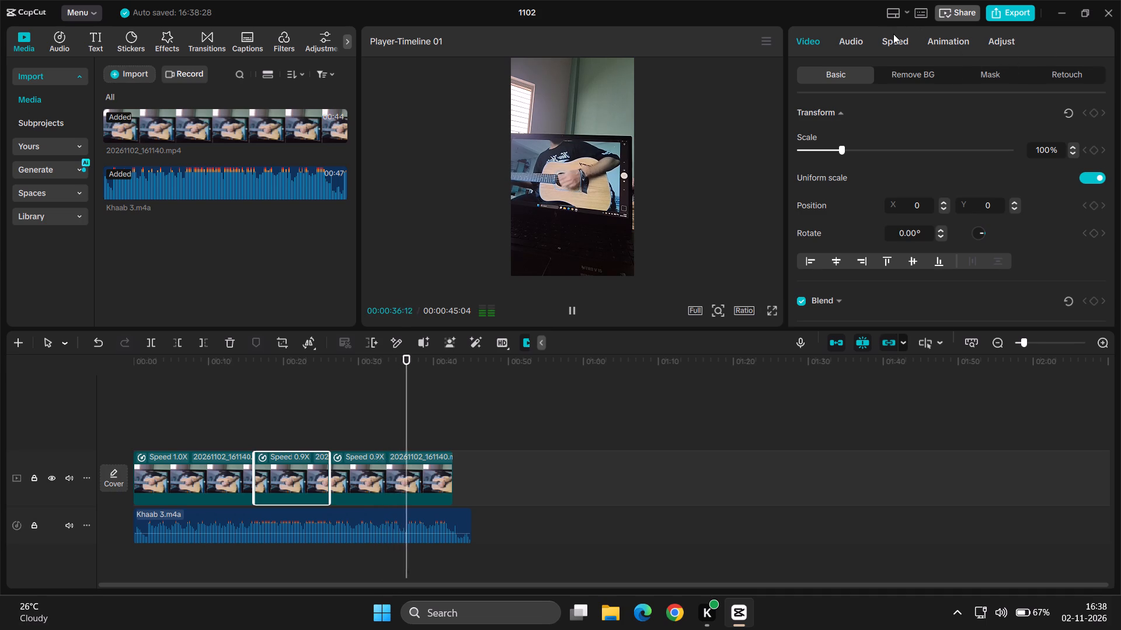
left_click(328, 435)
key("space")
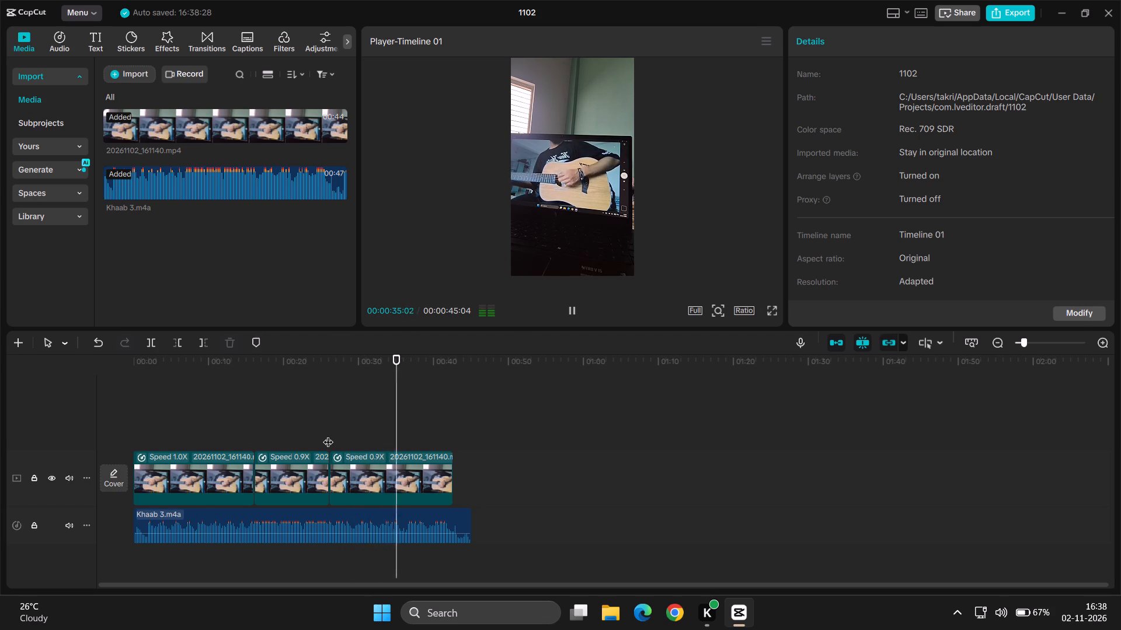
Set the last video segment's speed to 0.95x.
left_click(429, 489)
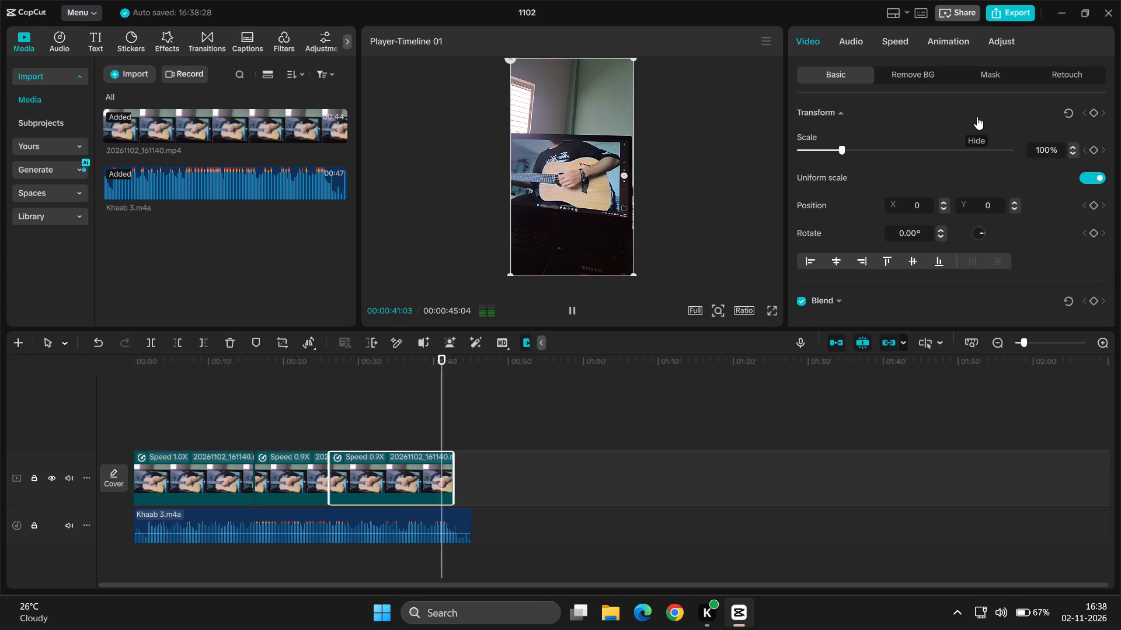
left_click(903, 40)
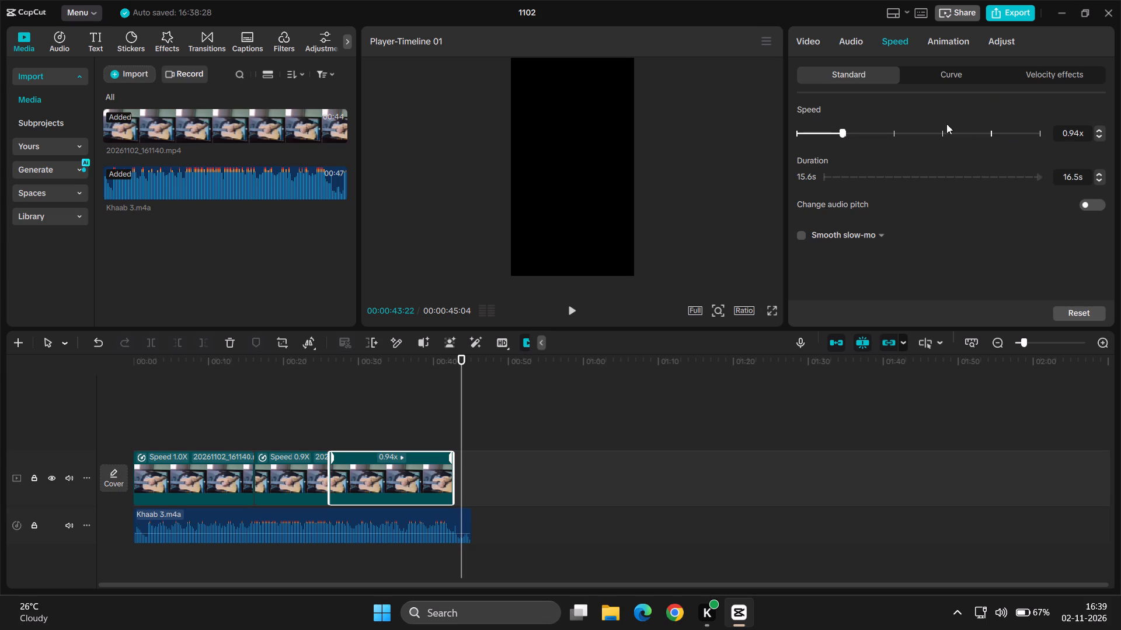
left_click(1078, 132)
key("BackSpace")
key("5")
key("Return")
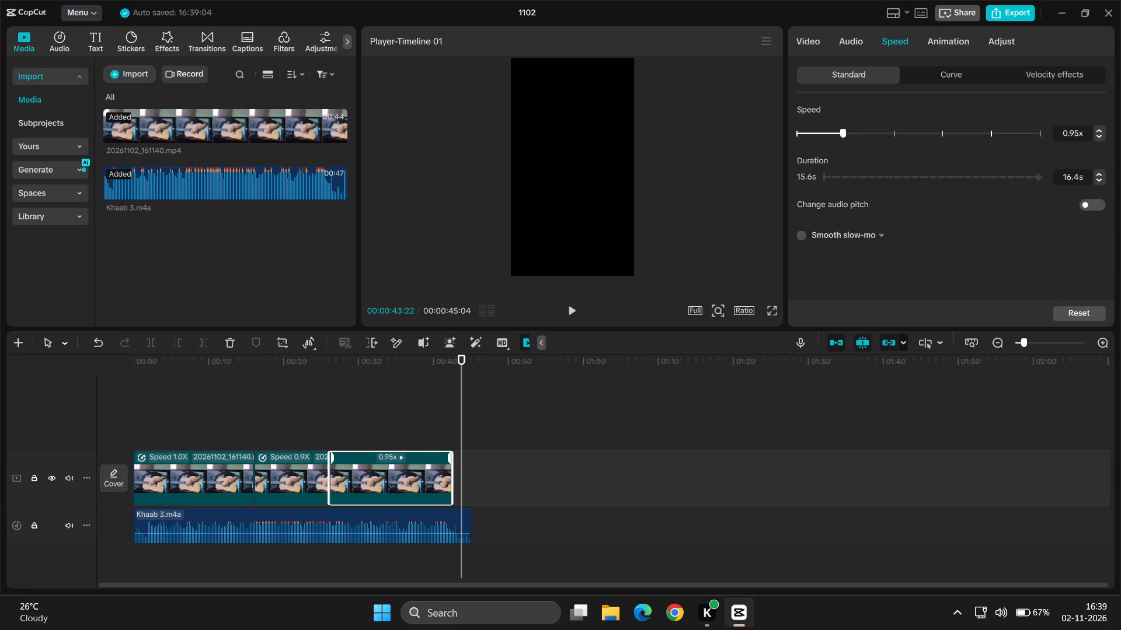
Play the timeline from within the middle segment into the last segment to check the sync with the Khaab 3 audio.
left_click(306, 421)
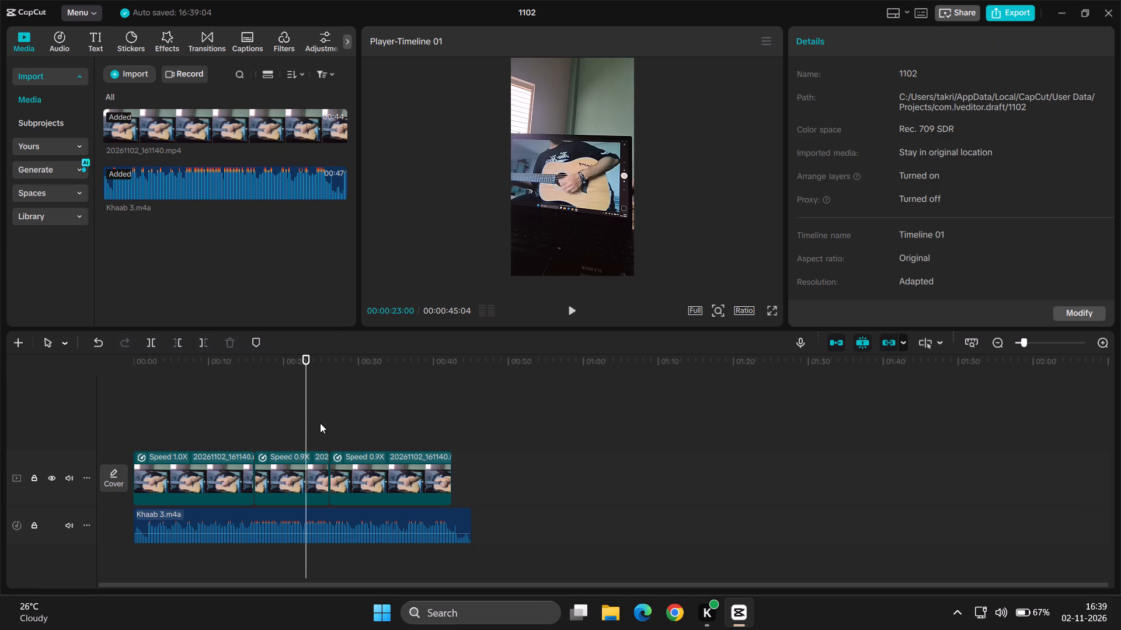
left_click(320, 423)
key("space")
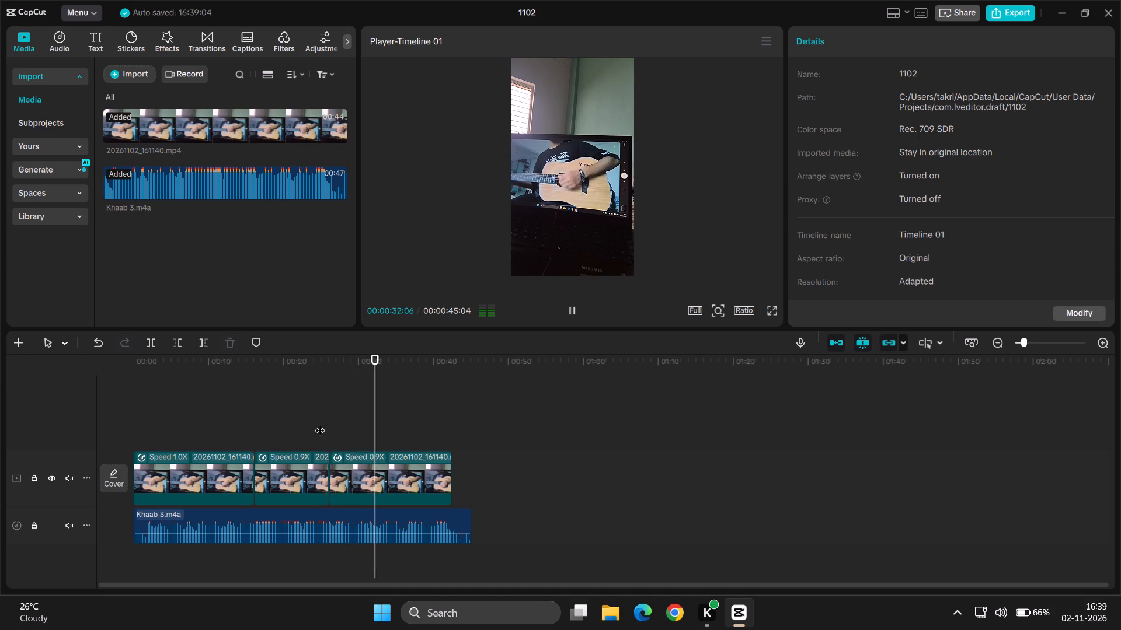
Set the last video segment's speed to 0.94x.
left_click(381, 482)
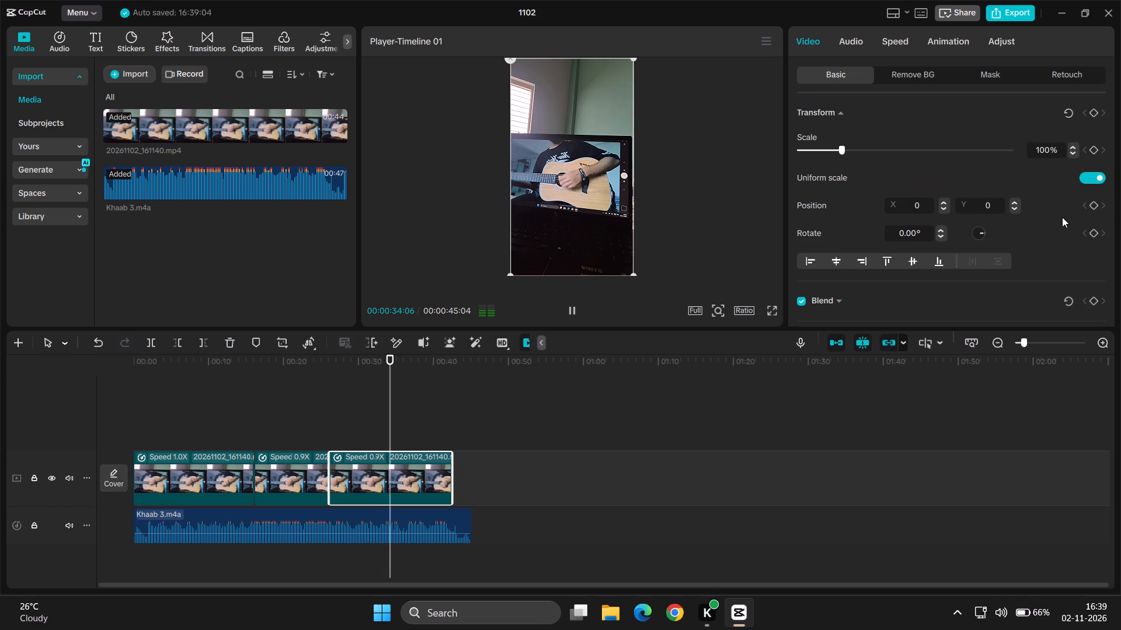
left_click(903, 45)
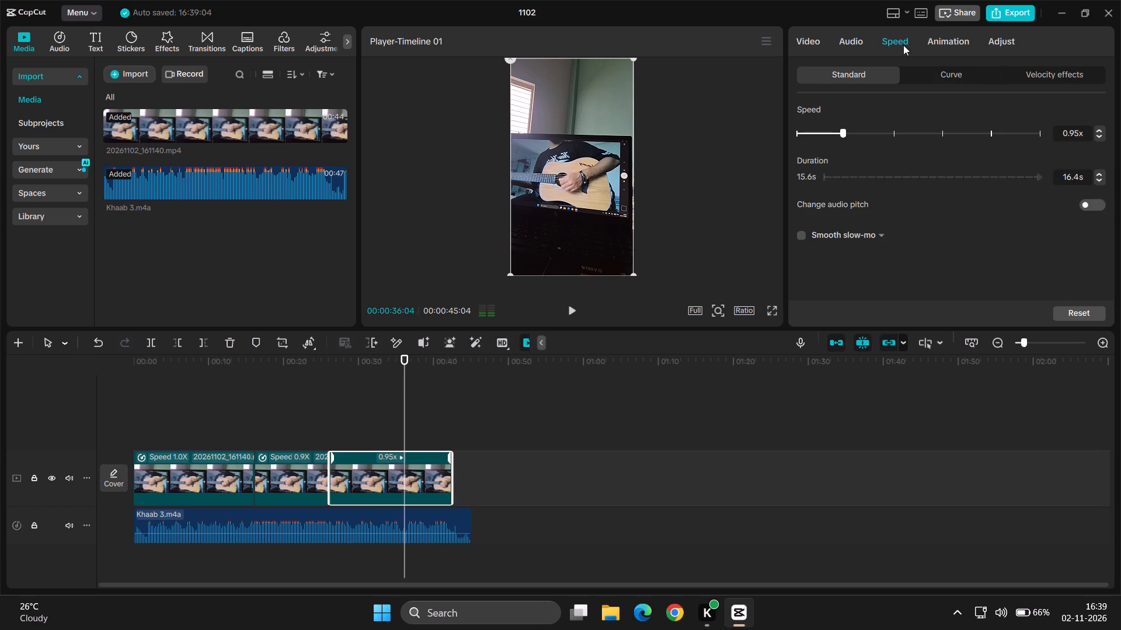
left_click(1083, 134)
key("BackSpace")
key("4")
key("Return")
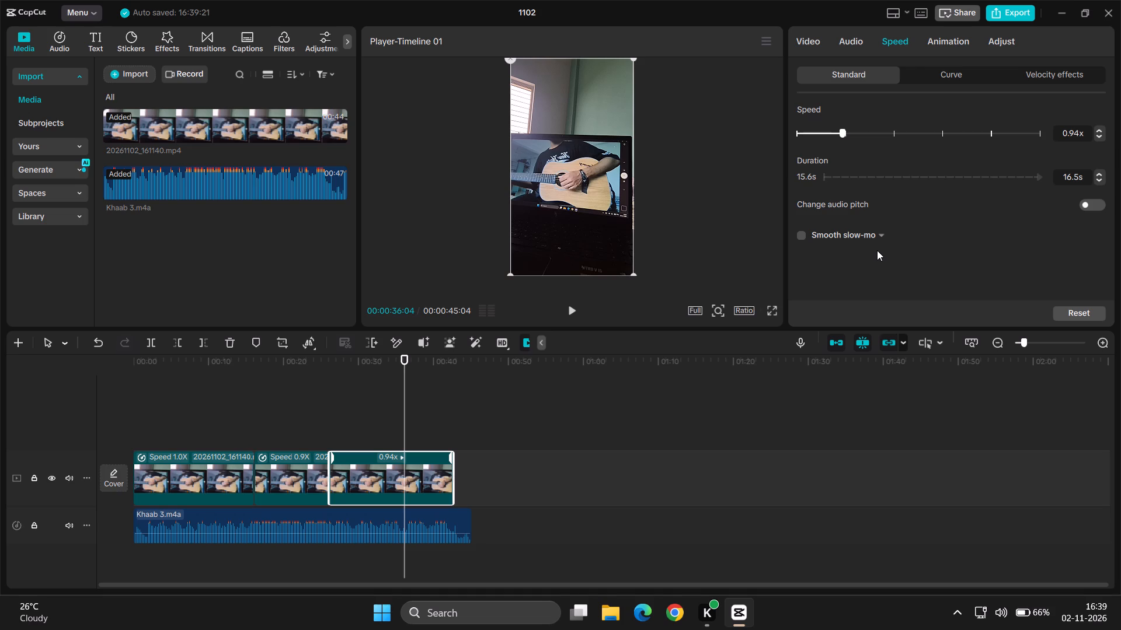
Play the timeline full screen from the early part of the middle segment into the last segment to check the sync.
left_click(775, 310)
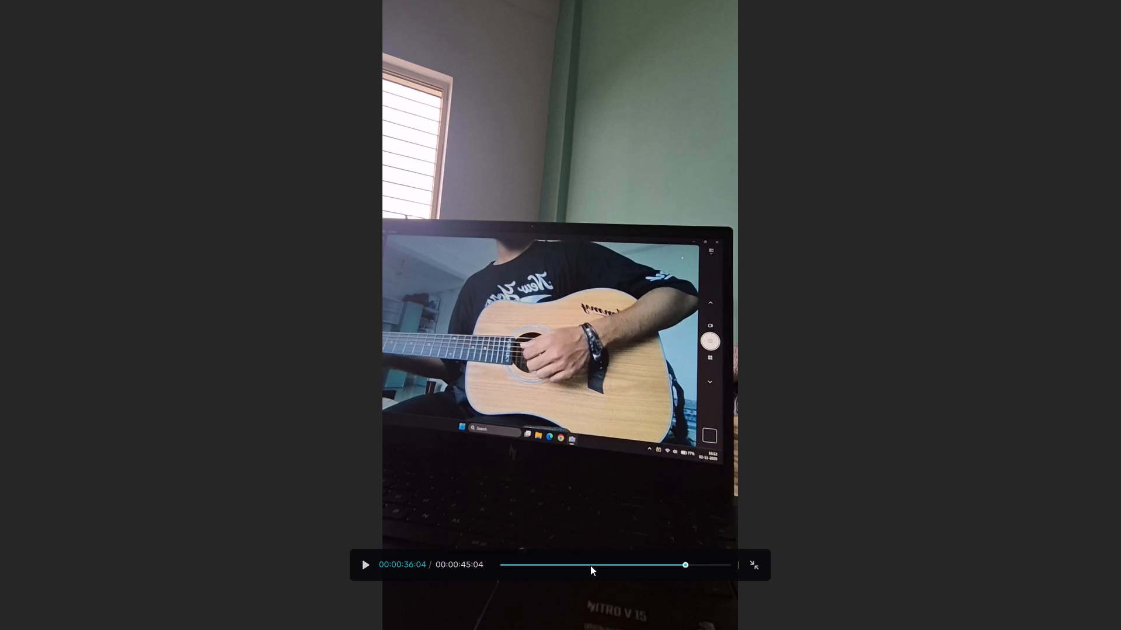
left_click(590, 565)
key("space")
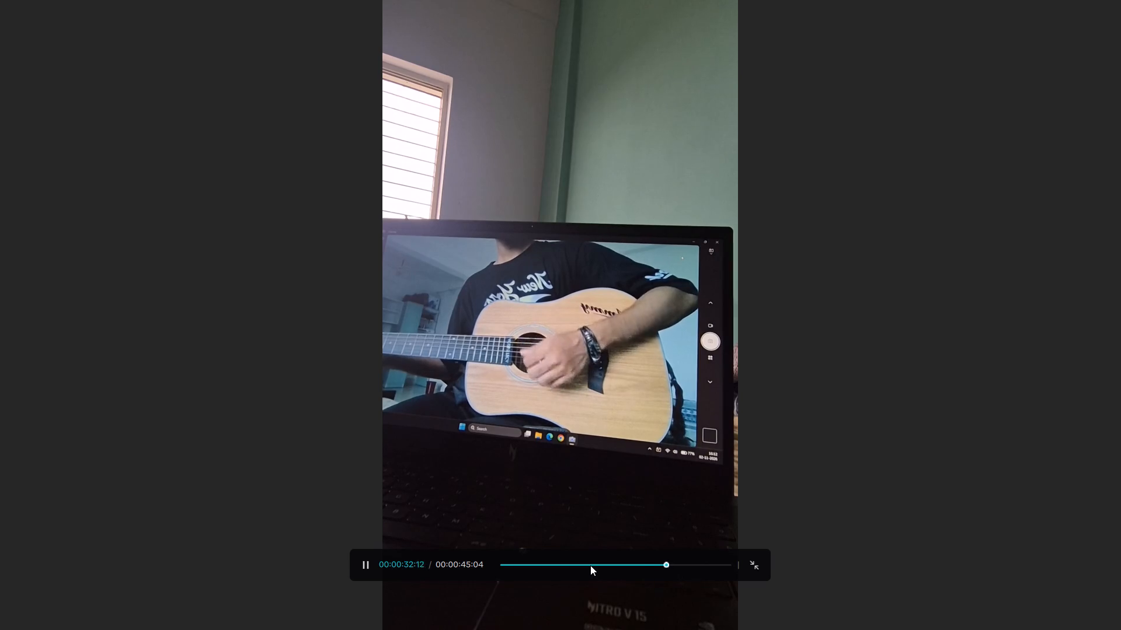
left_click(757, 570)
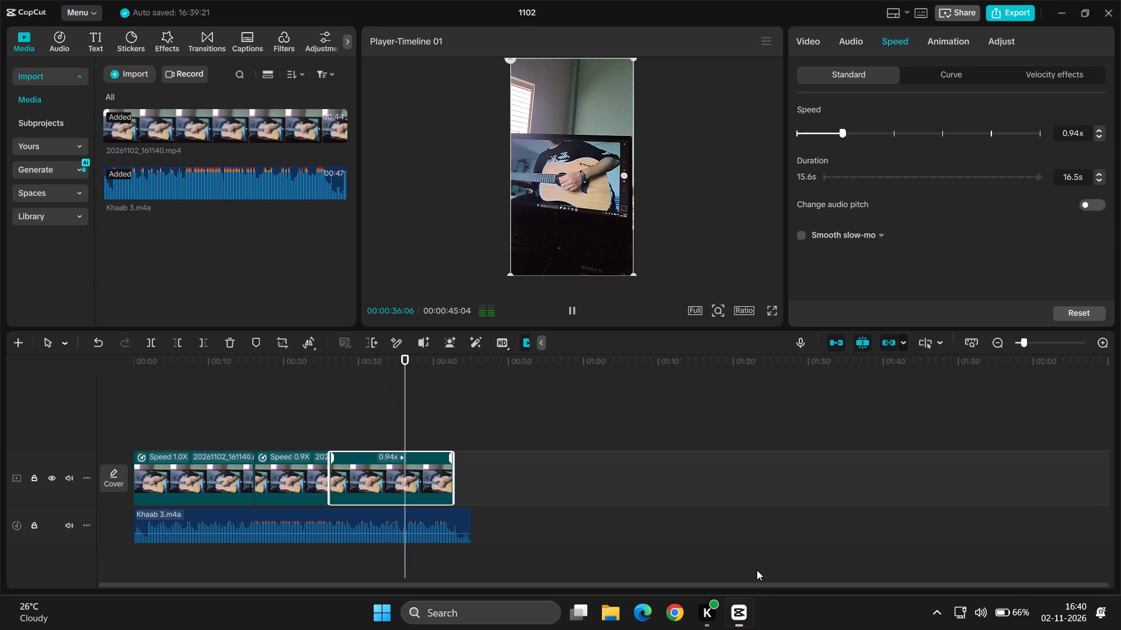
key("space")
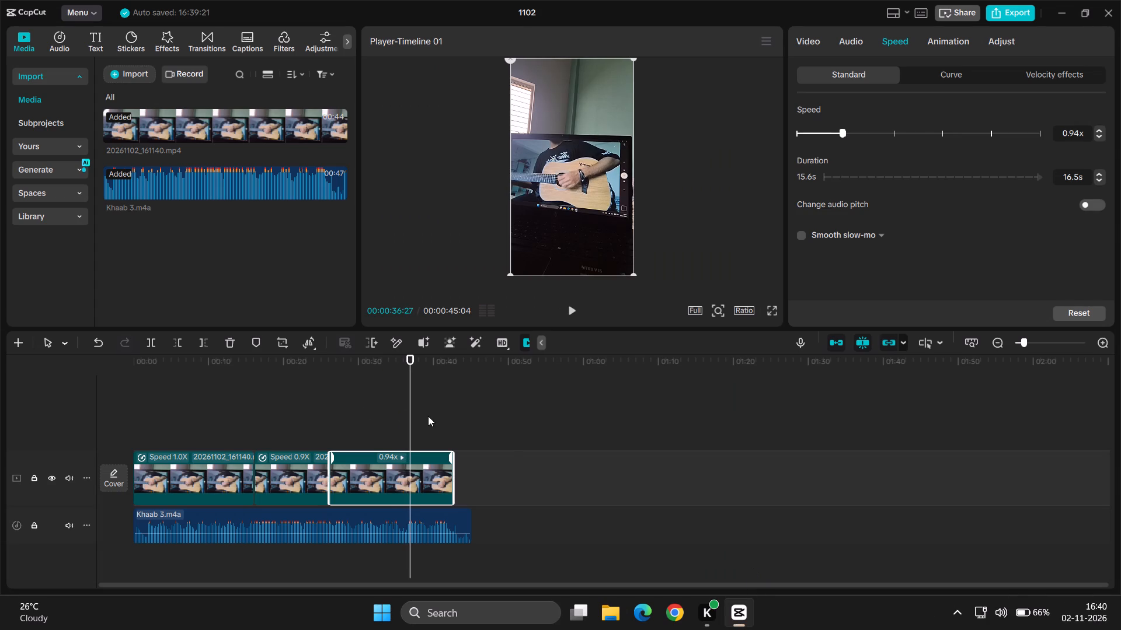
Replay the opening part of the last segment from several points to find where its sync with the audio drifts.
left_click(365, 407)
key("space")
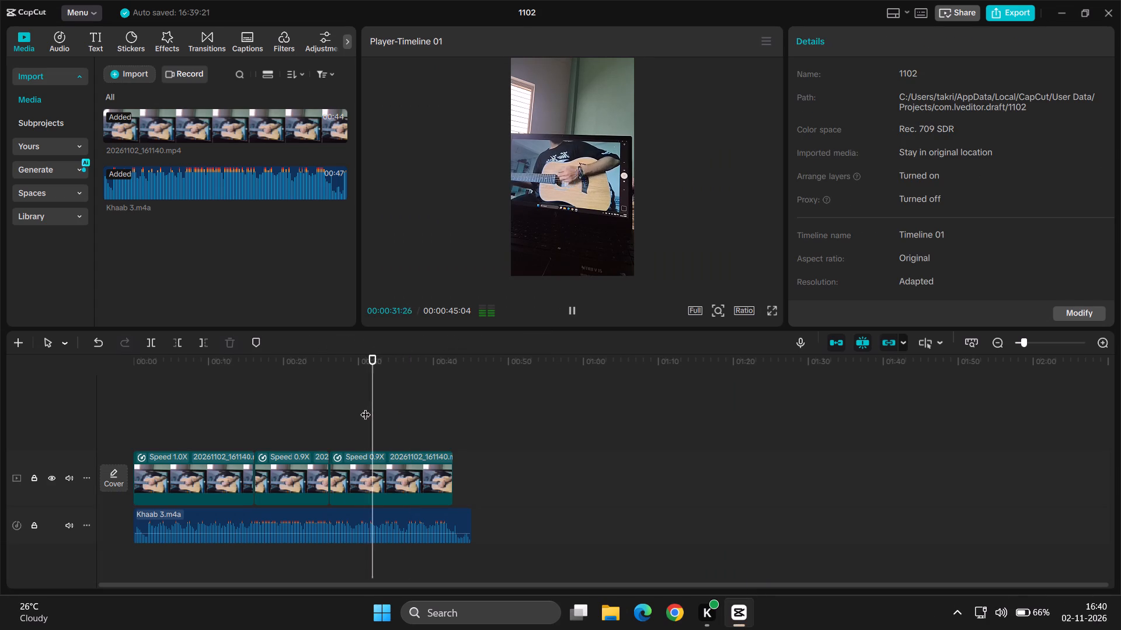
left_click(365, 407)
left_click(339, 405)
key("space")
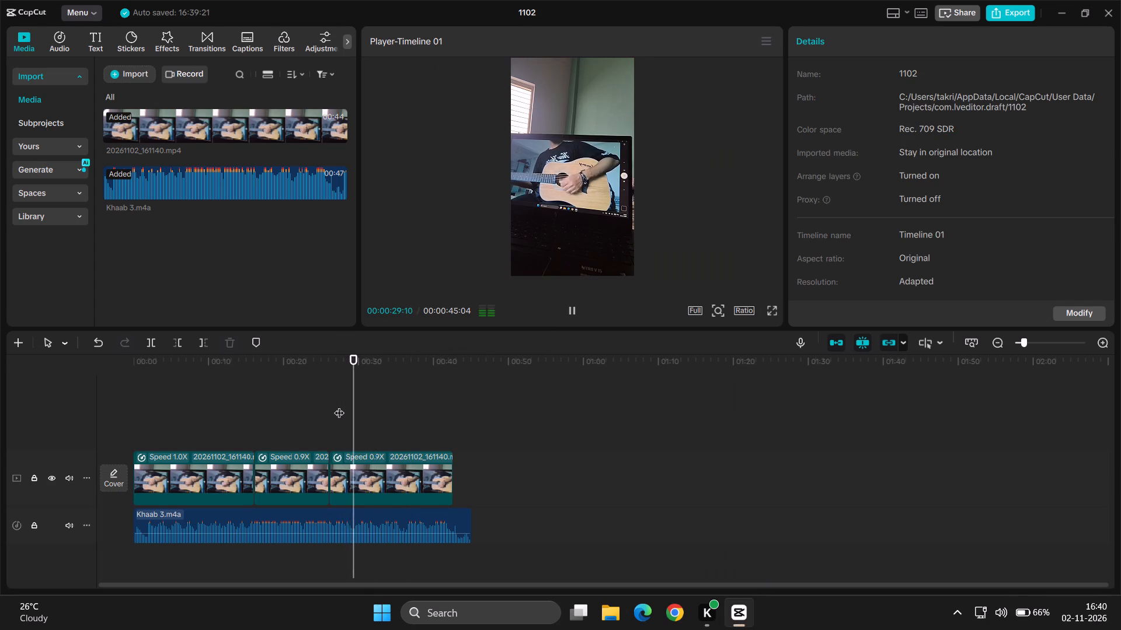
key("space")
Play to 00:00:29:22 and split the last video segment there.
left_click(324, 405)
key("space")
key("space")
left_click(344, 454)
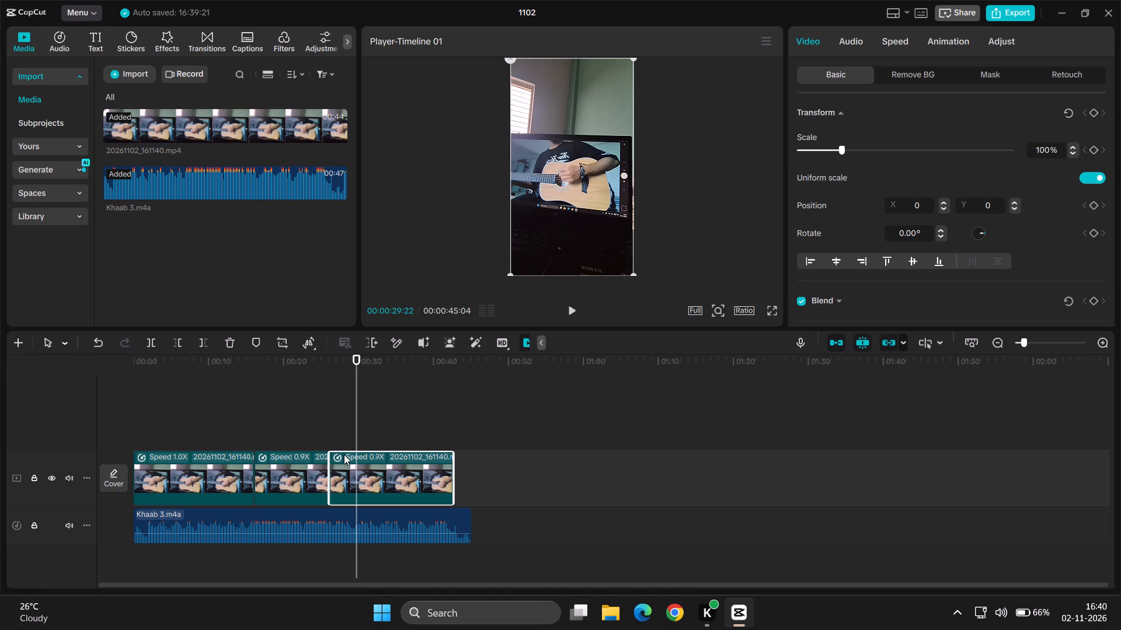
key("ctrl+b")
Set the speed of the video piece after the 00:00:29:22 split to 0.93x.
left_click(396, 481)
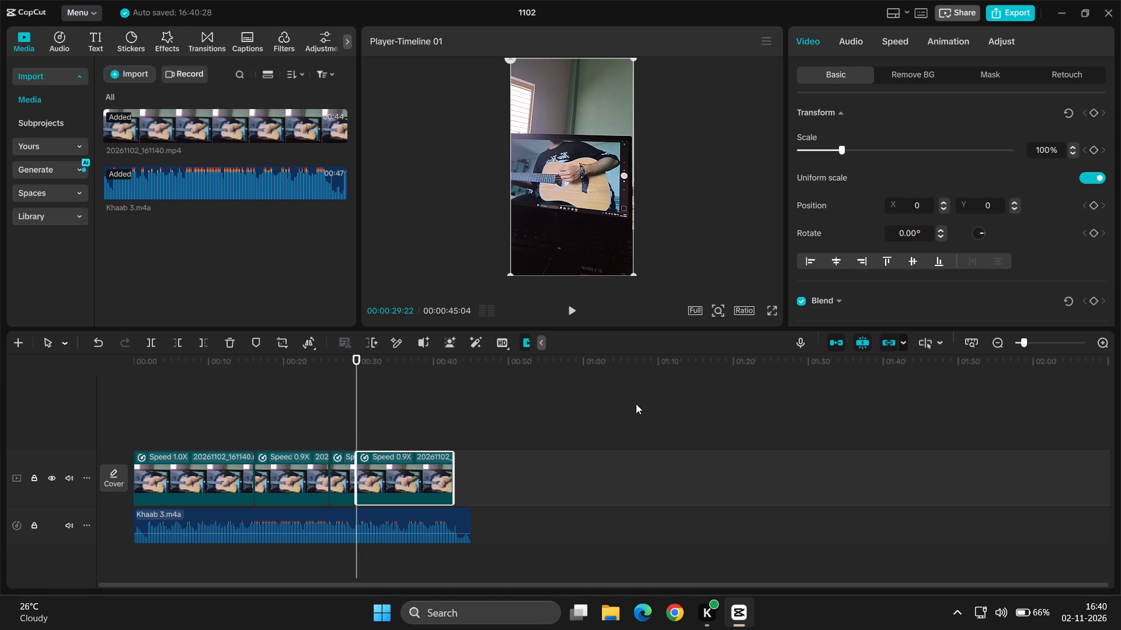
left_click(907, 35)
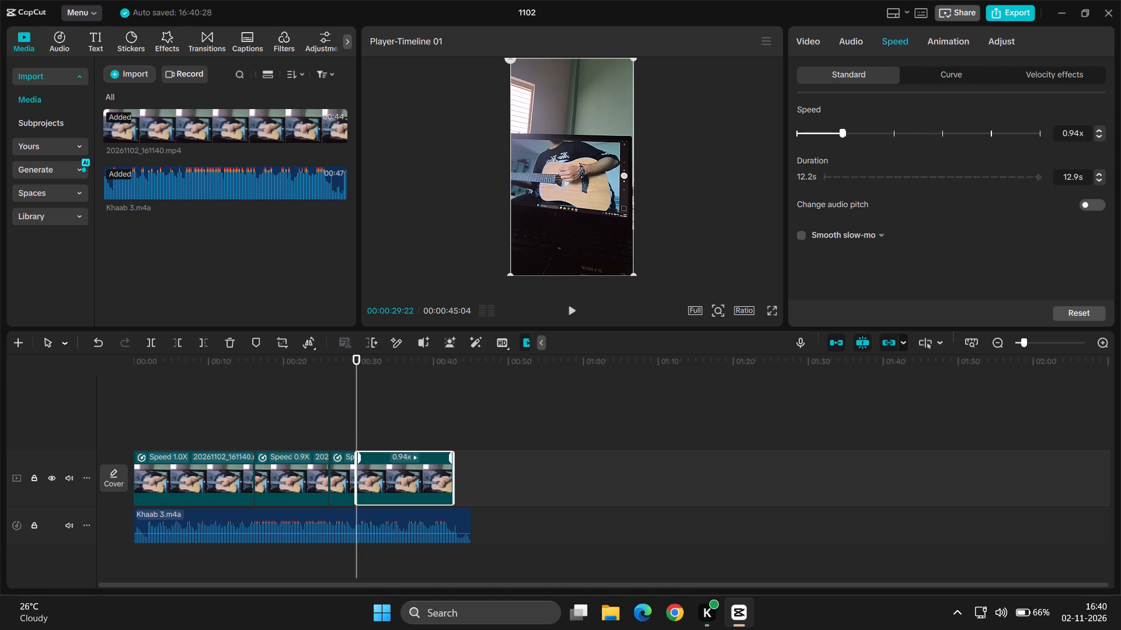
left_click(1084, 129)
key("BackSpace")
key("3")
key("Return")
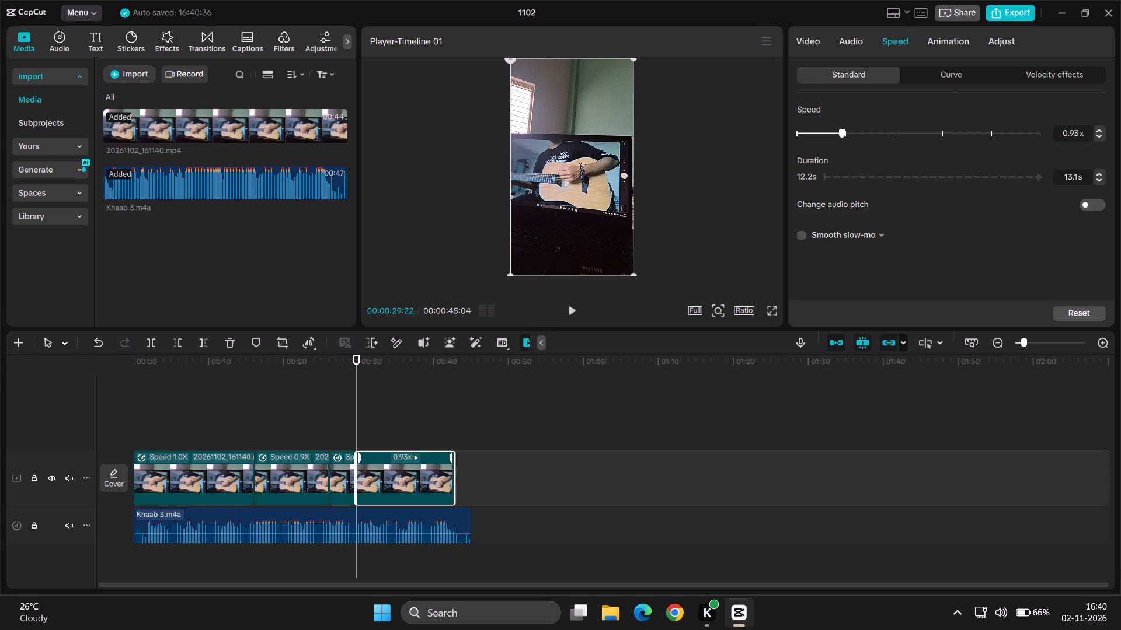
Play the final split piece to the end of the video, and replay it from about 31 s, to check the sync.
left_click(577, 310)
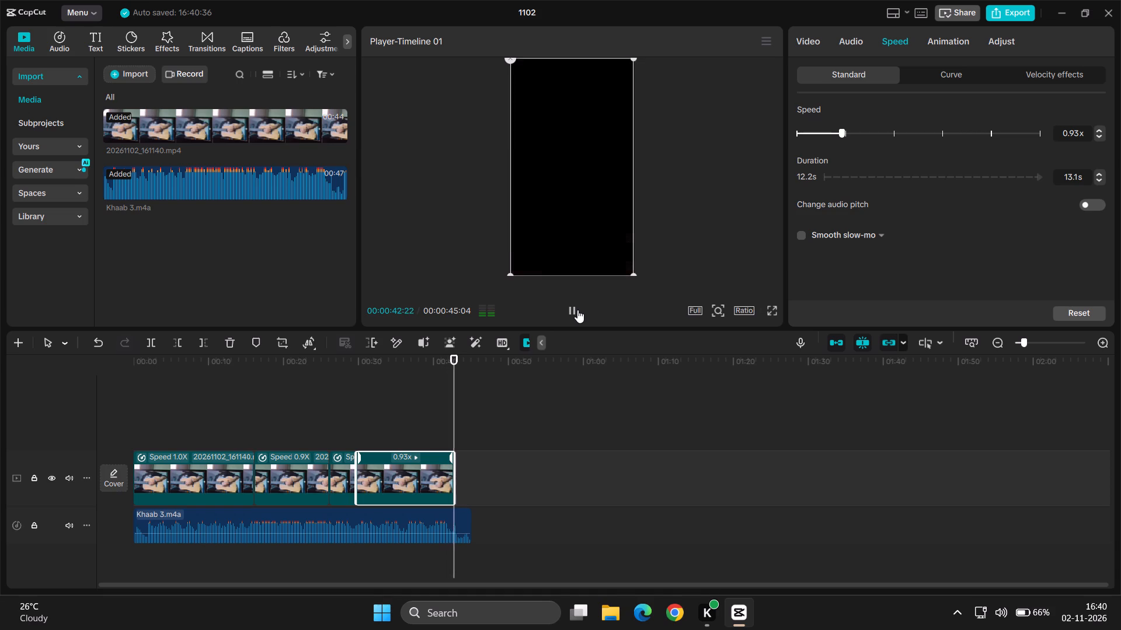
left_click(367, 413)
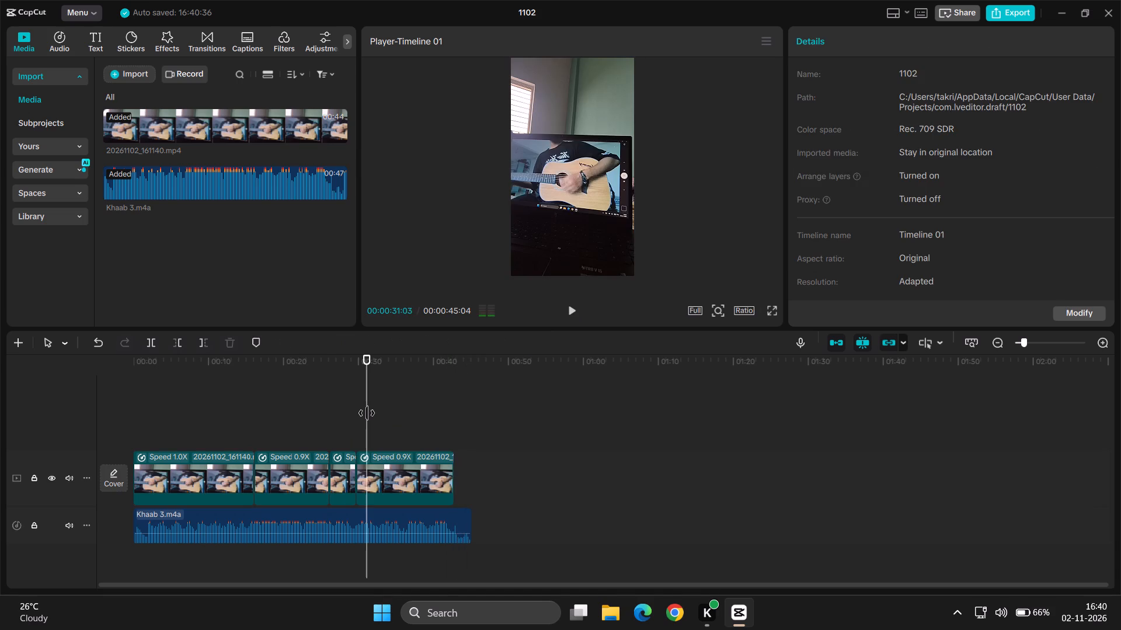
key("space")
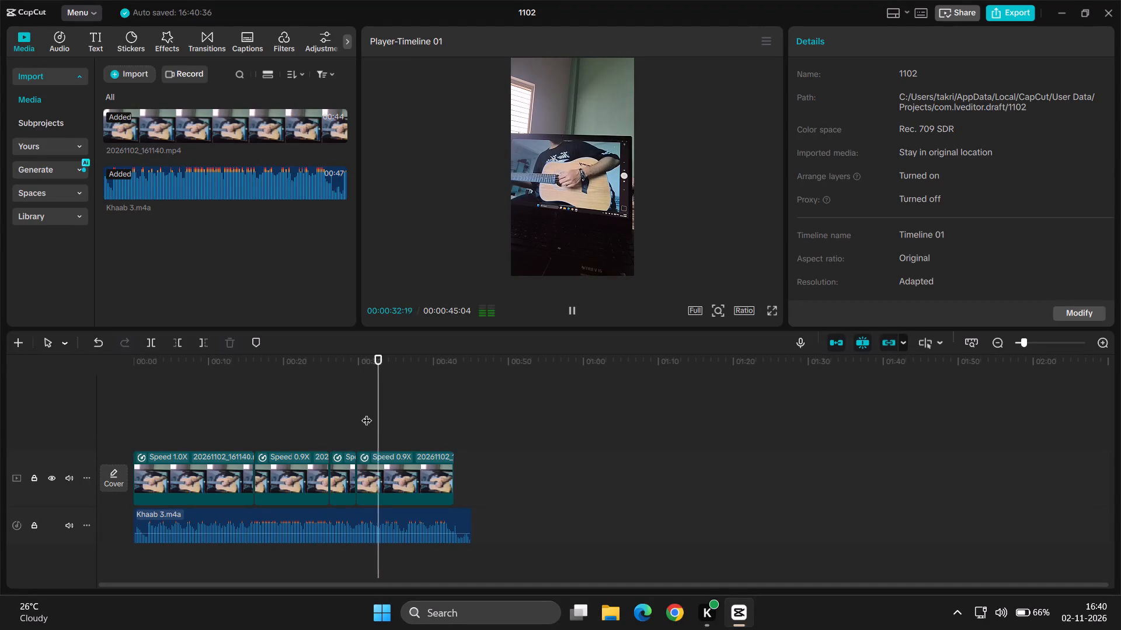
key("space")
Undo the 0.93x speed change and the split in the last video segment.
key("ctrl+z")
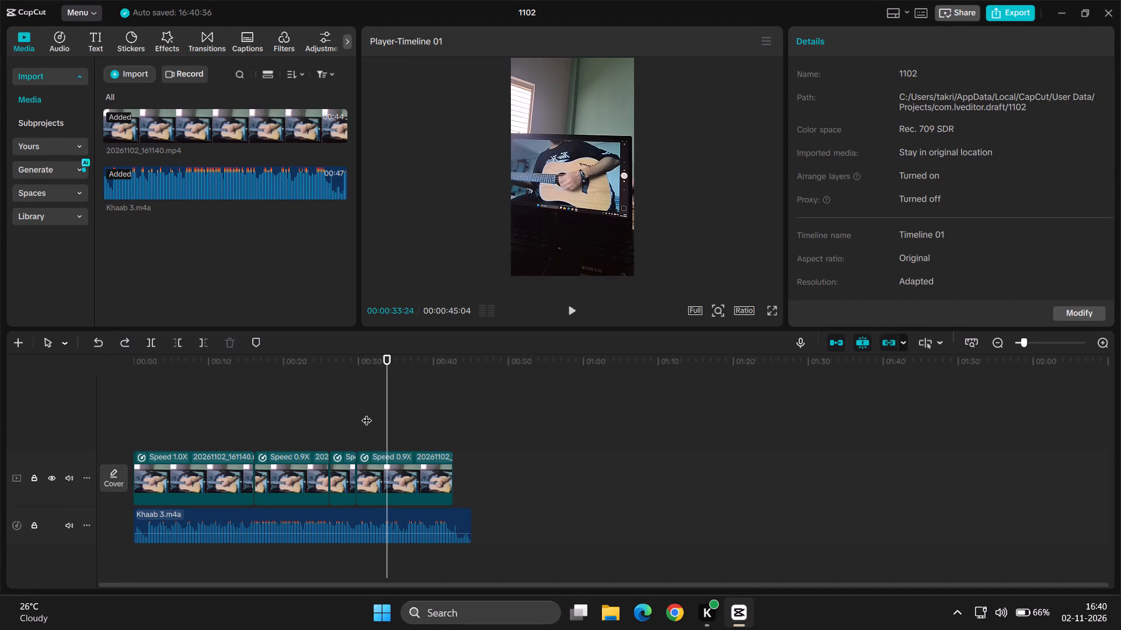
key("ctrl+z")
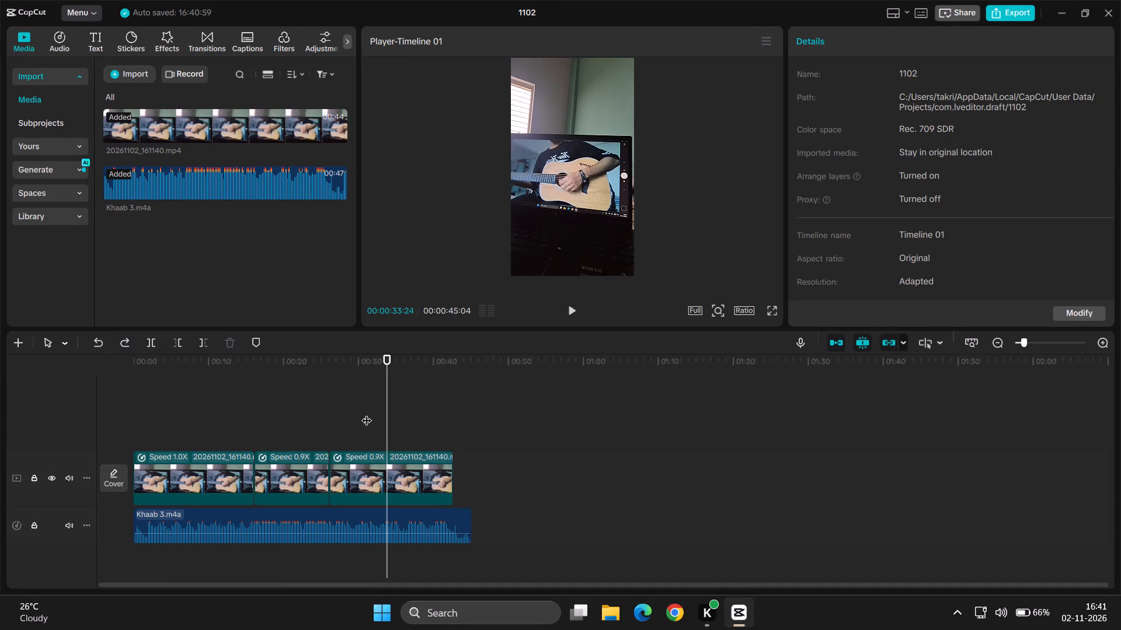
Play the closing seconds of the timeline from about 39 s to check how the video and audio end.
left_click(605, 387)
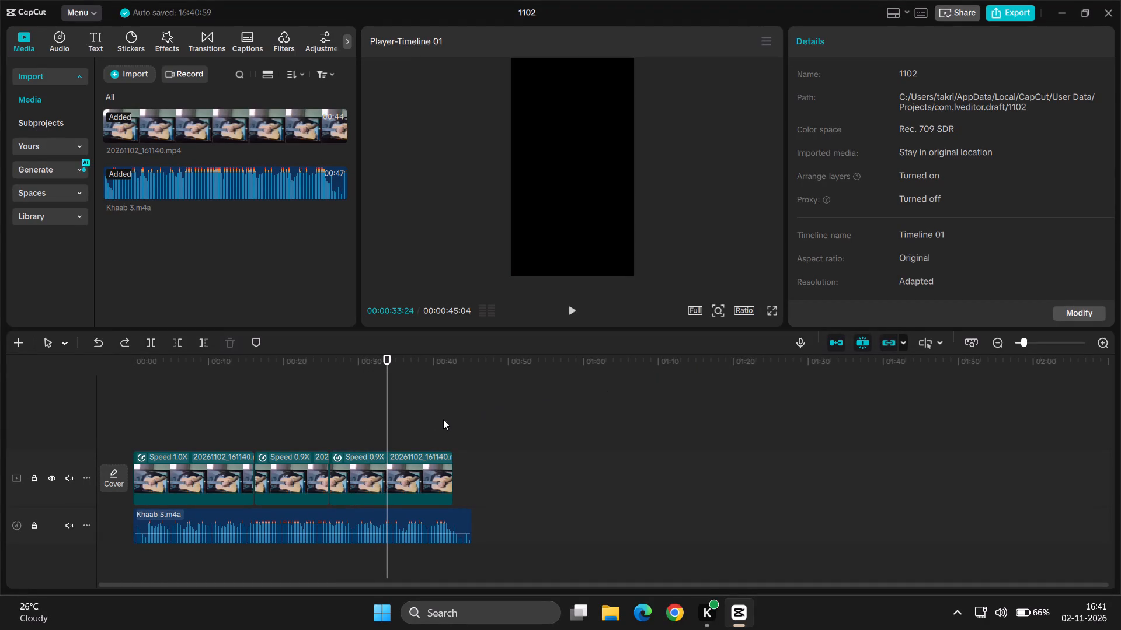
left_click(427, 418)
key("space")
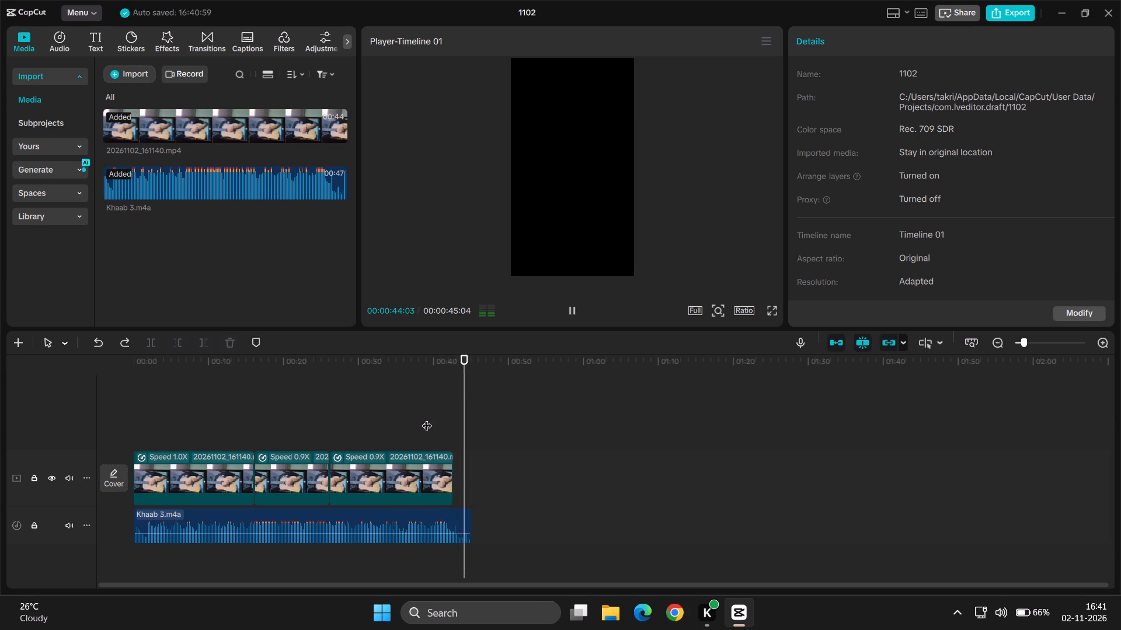
Extend the end of the last video segment slightly, to about 43 s on the timeline.
left_click(441, 469)
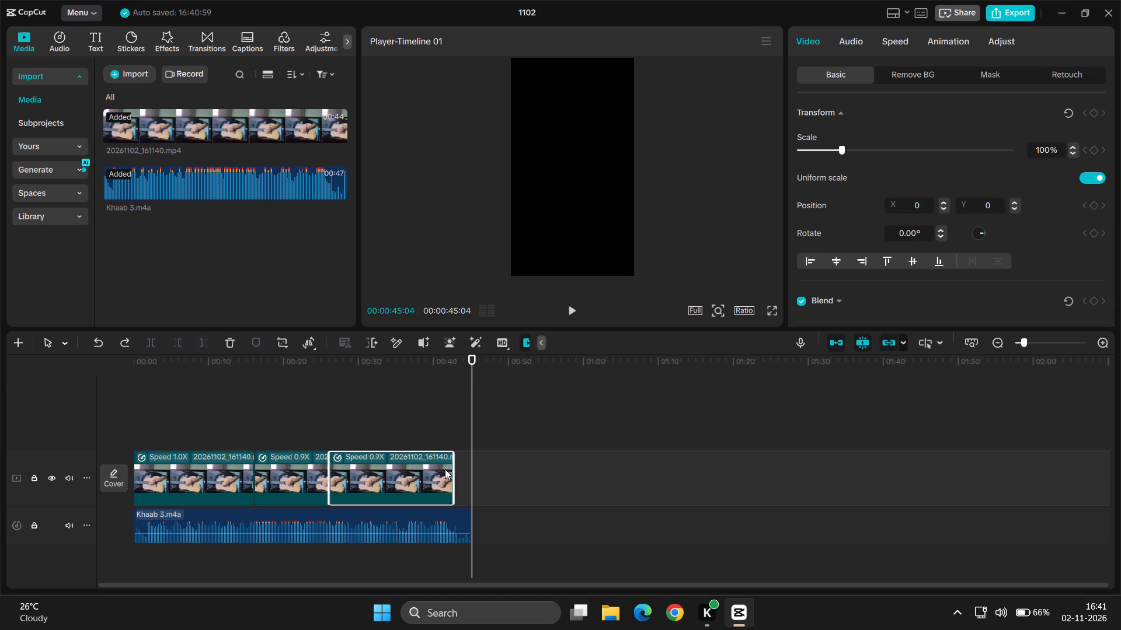
left_click(451, 471)
Play the timeline from about 40 s to check the extended ending of the last video segment.
left_click(437, 427)
key("space")
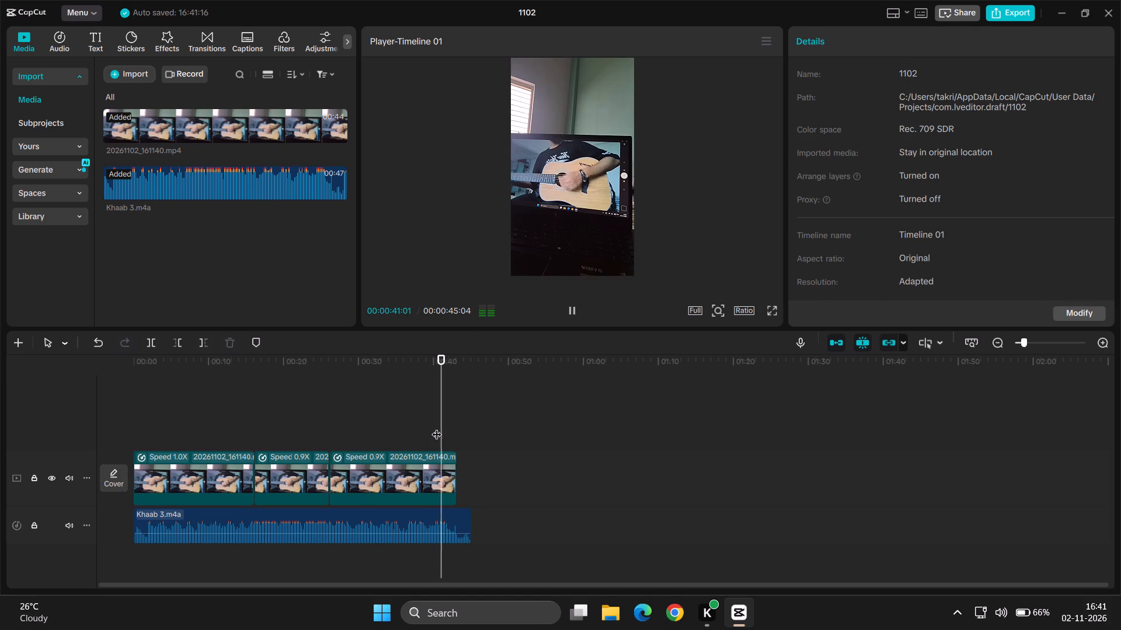
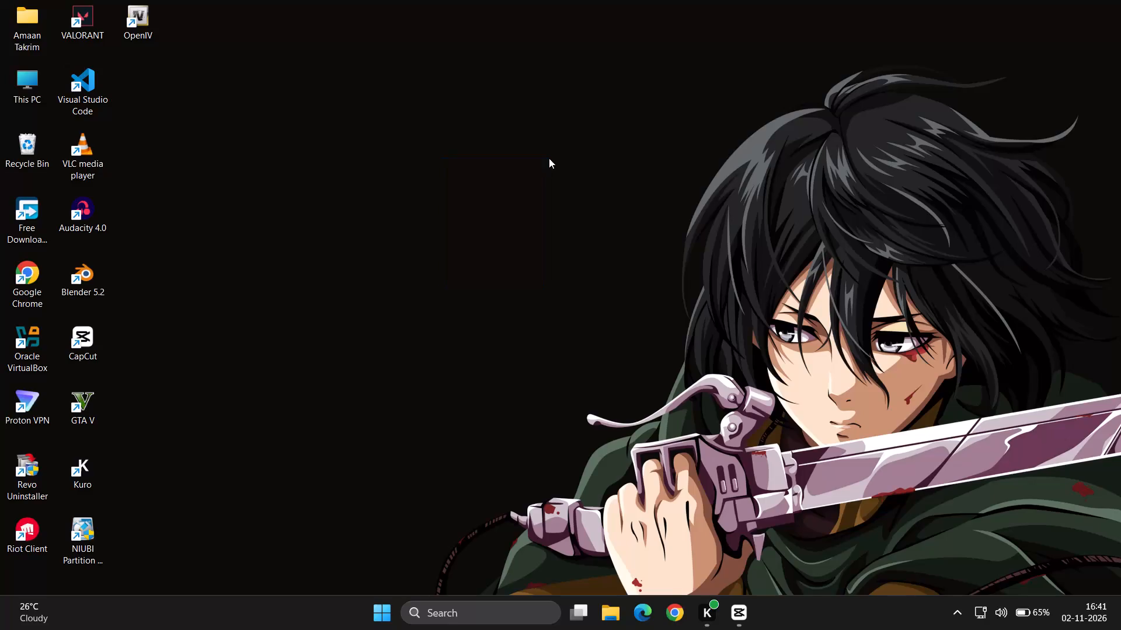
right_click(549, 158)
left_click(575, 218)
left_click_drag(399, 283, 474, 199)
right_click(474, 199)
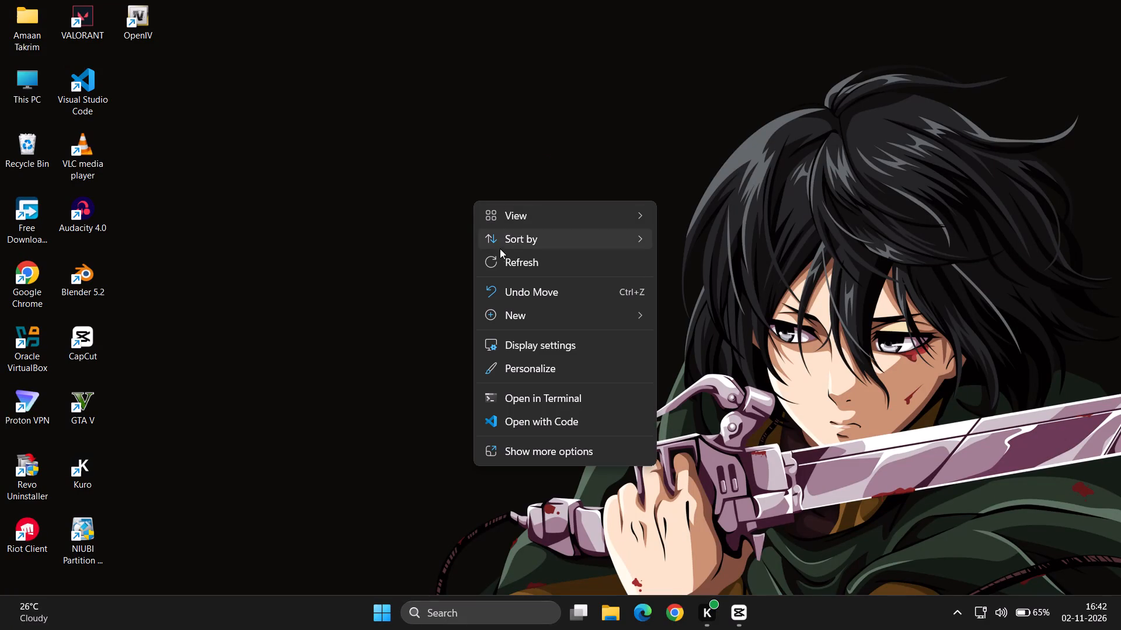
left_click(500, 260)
Switch back to the CapCut window with the guitar video project.
left_click(729, 626)
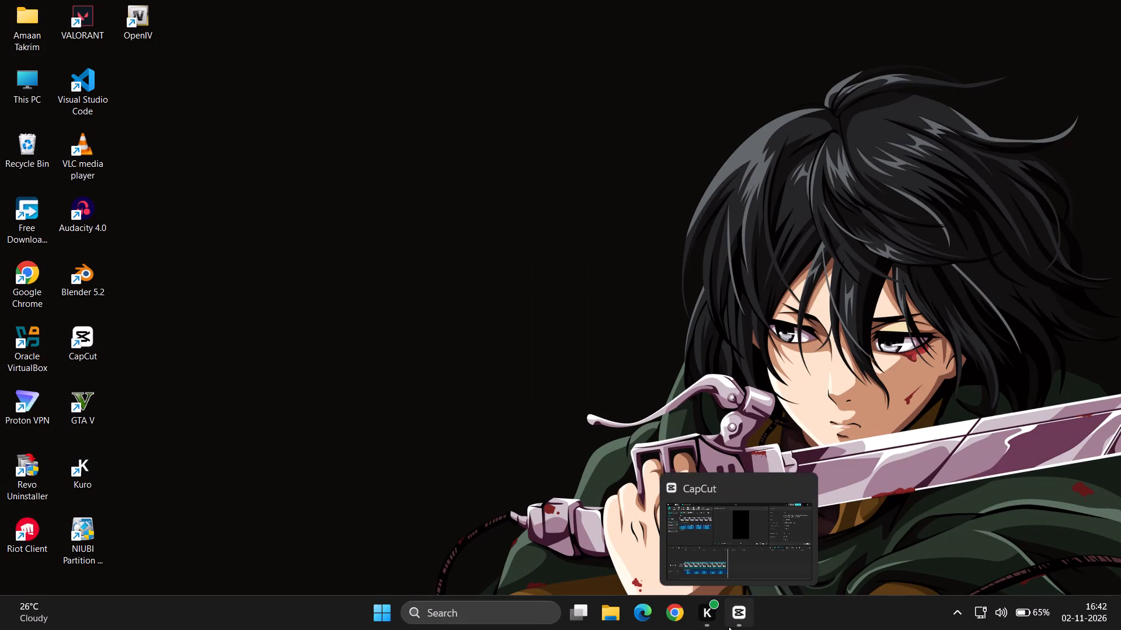
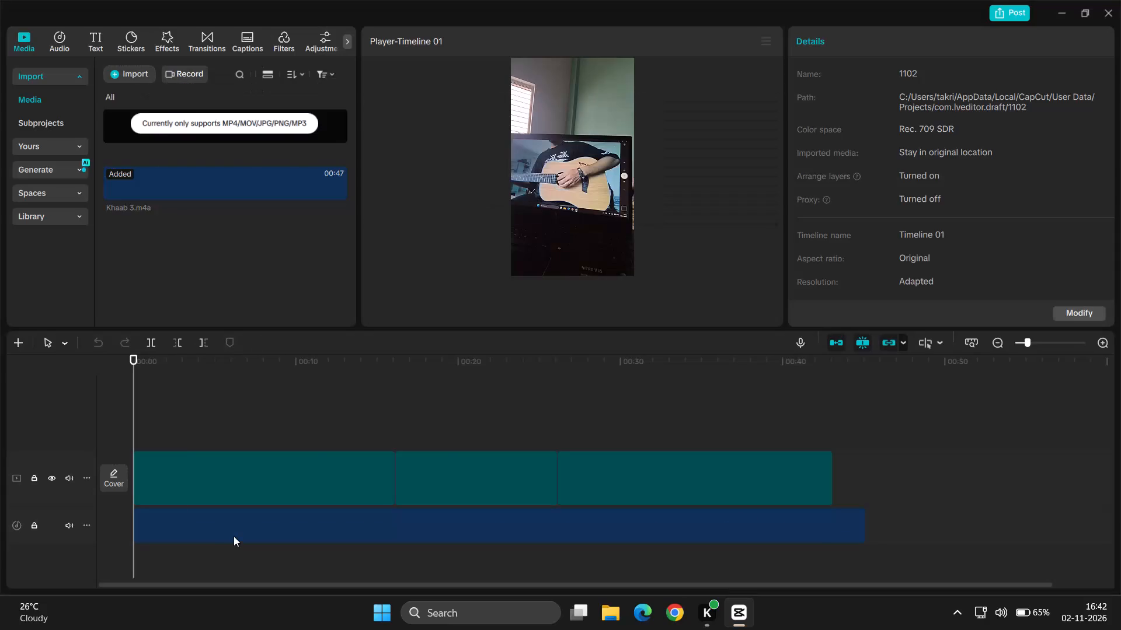
Check the speed setting of the middle guitar video segment.
left_click(495, 463)
left_click(495, 463)
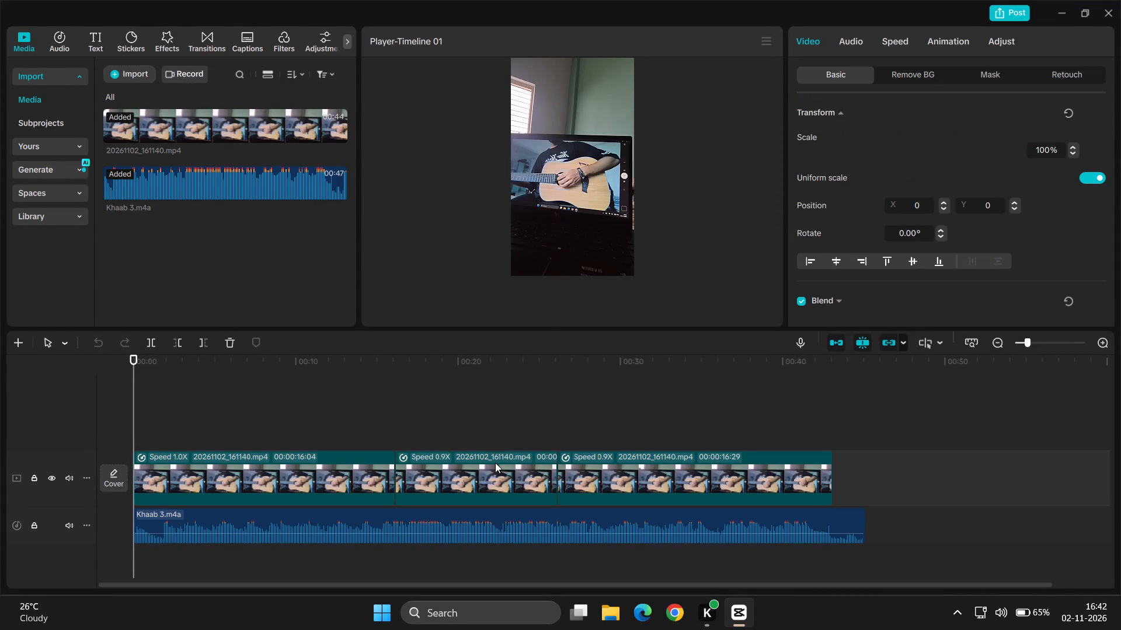
left_click(897, 45)
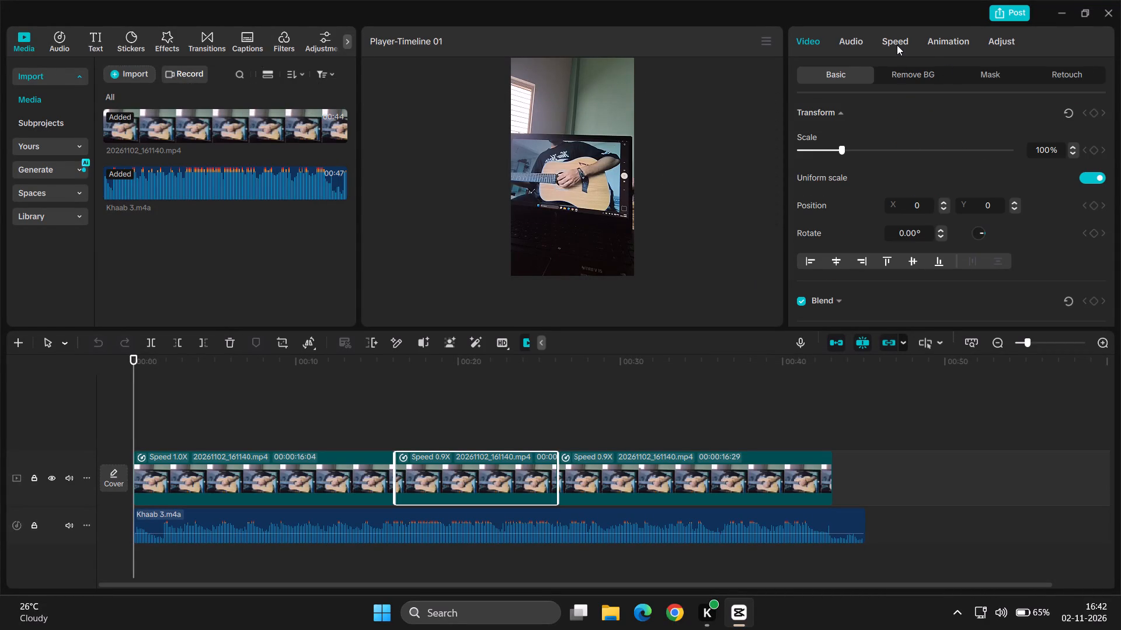
Play the timeline from about 20 seconds to check the sync between the guitar video and the Khaab 3 audio.
left_click(472, 420)
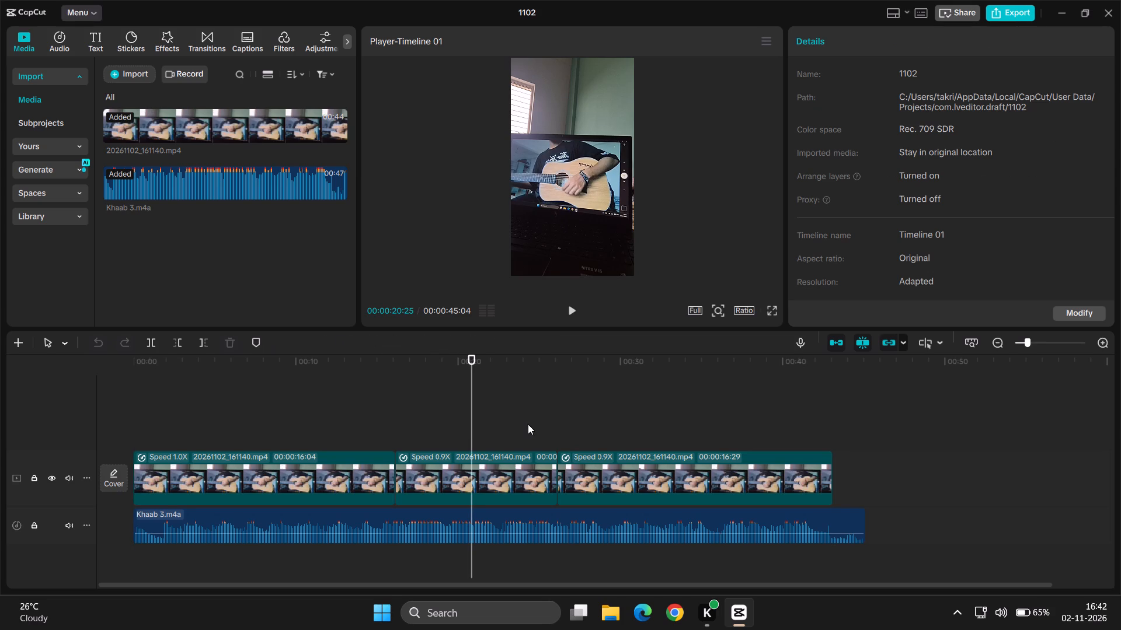
key("space")
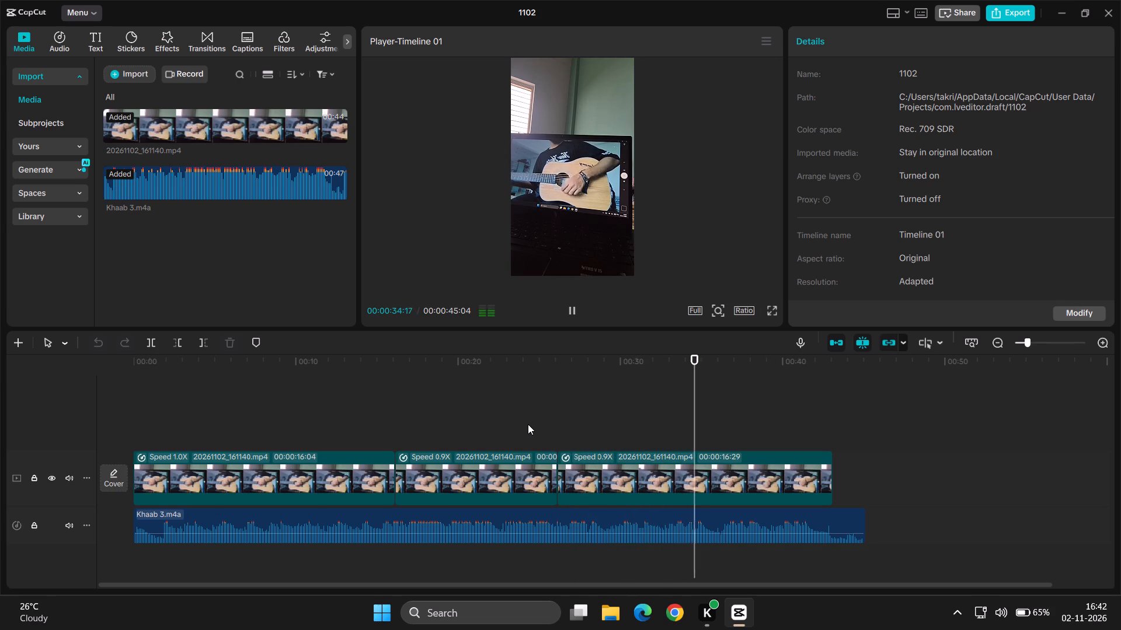
Check the speed setting of the last guitar video segment.
left_click(655, 471)
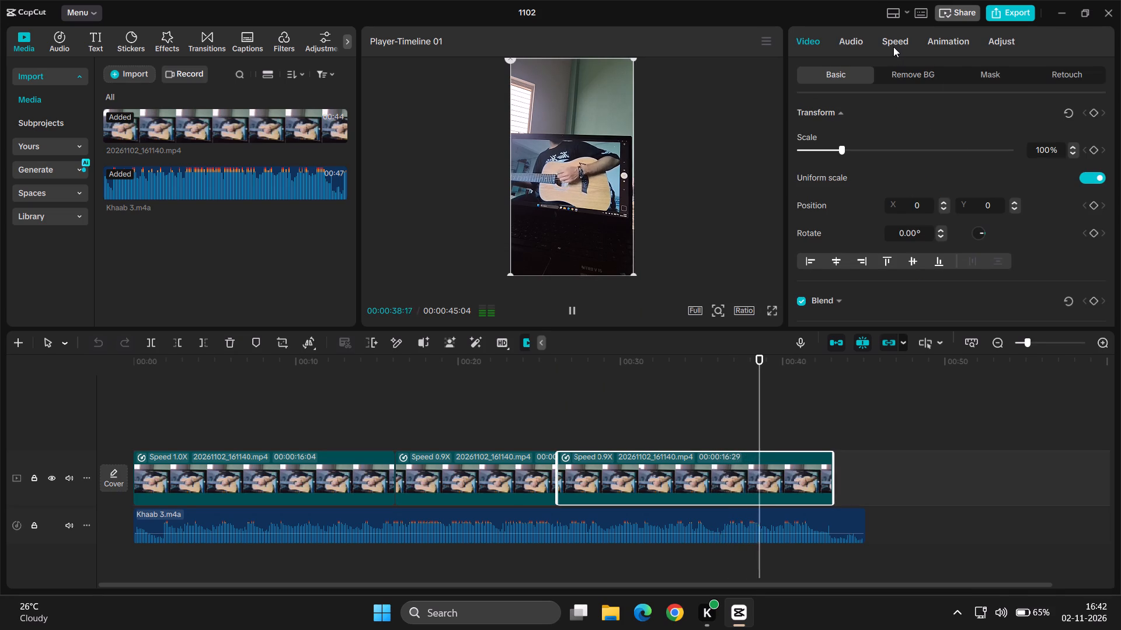
left_click(893, 47)
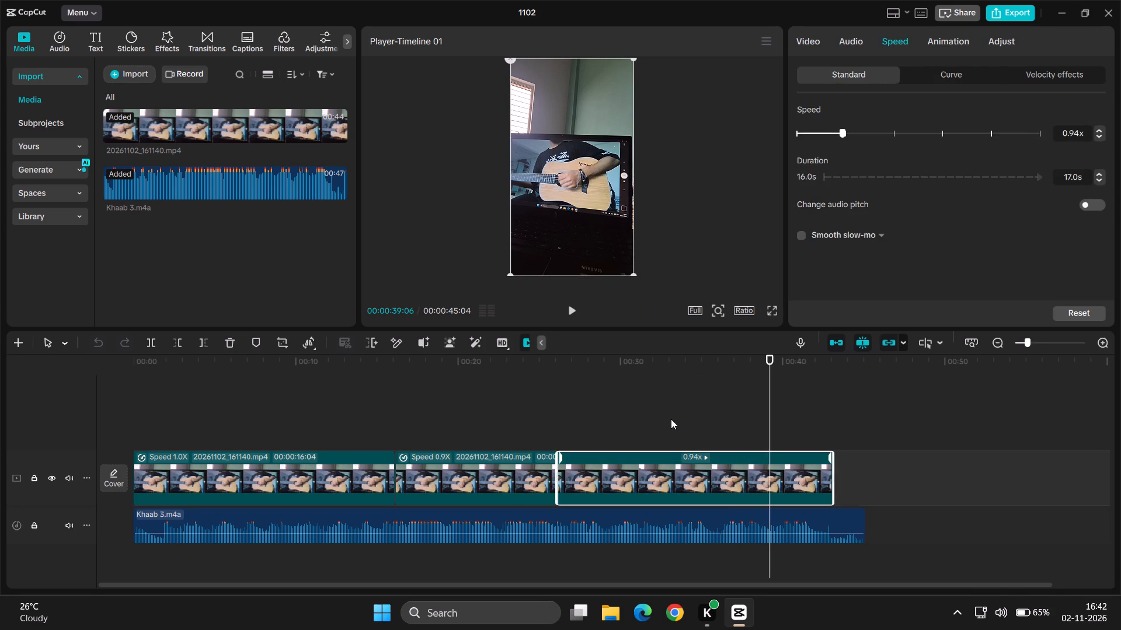
Close the guitar video project window.
left_click(1120, 0)
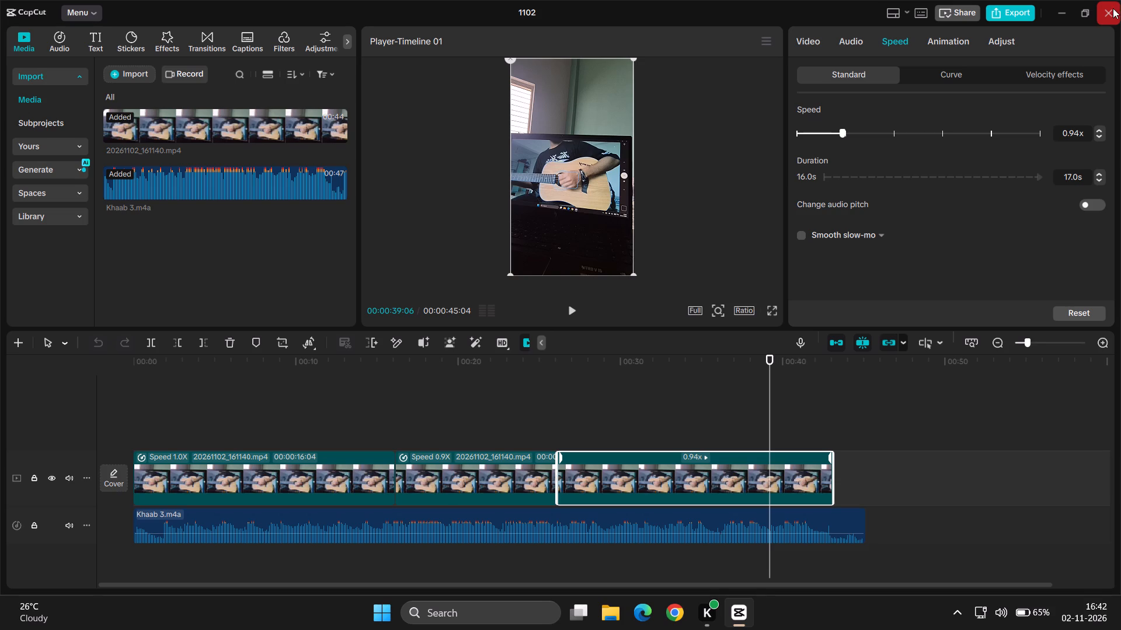